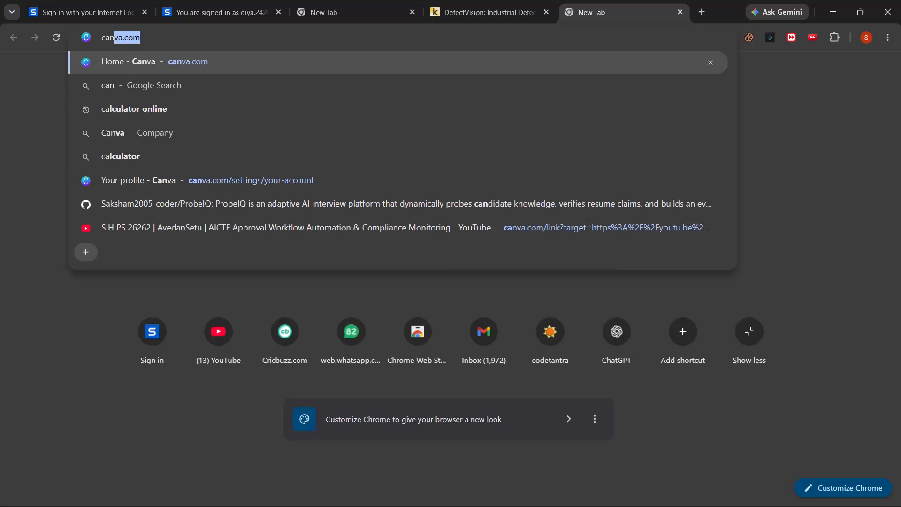
Go to canva.com and open the recent design "Feasibility and Viability".
key(Return)
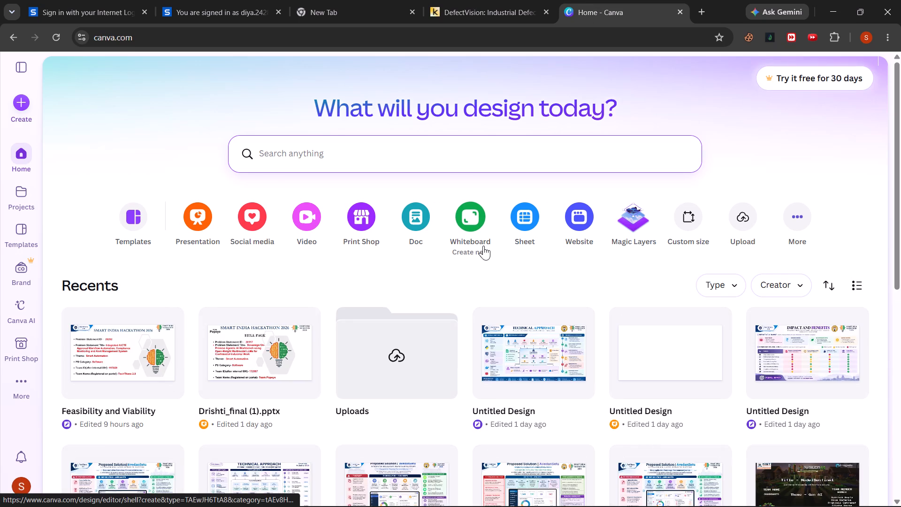
drag(483, 246, 436, 259)
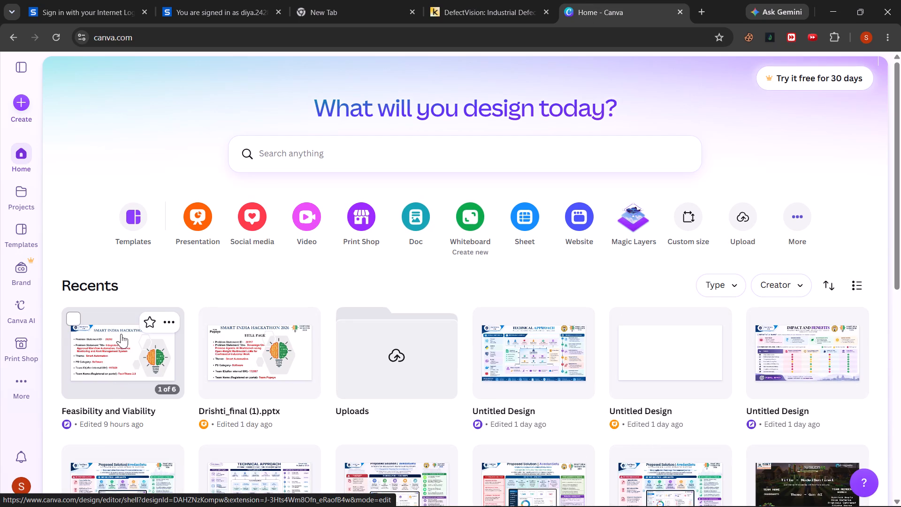
click(121, 347)
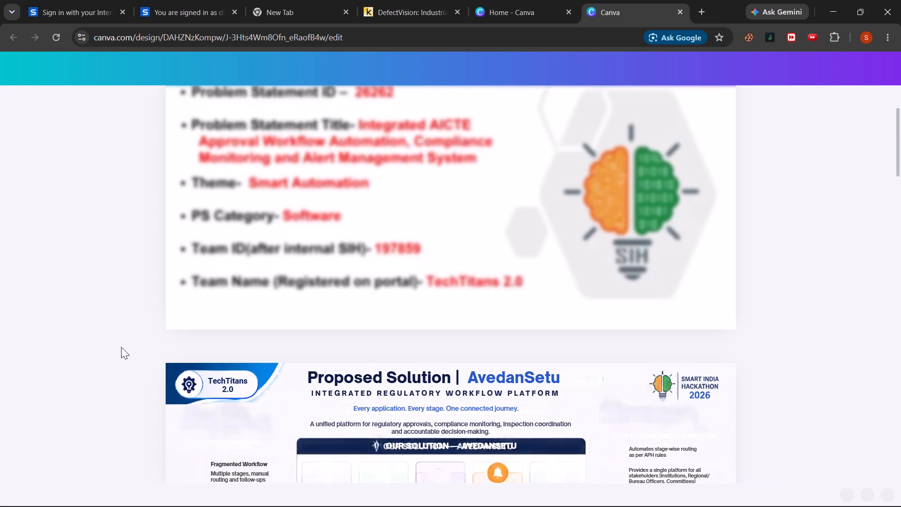
Skim the slides from the title page through Proposed Solution, Technical Approach and Feasibility to the Impact and Benefits page.
scroll(302, 430, down, 4)
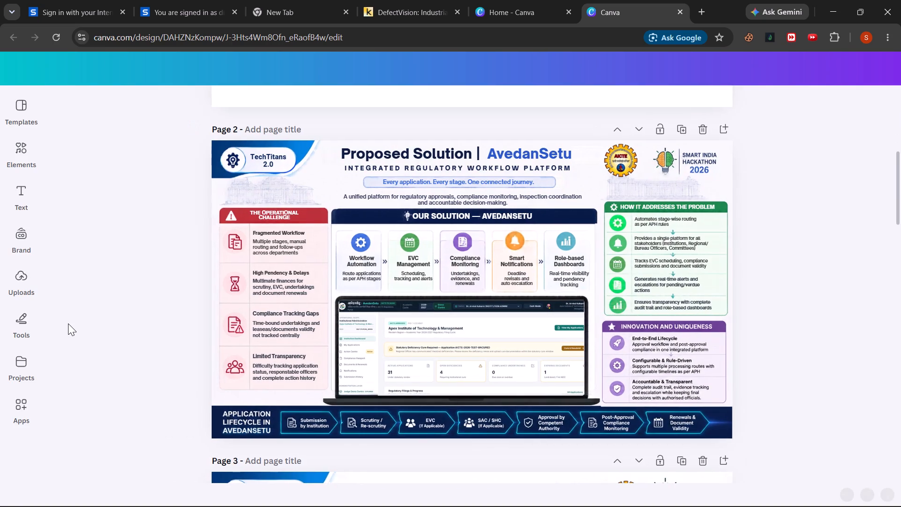
scroll(68, 323, down, 8)
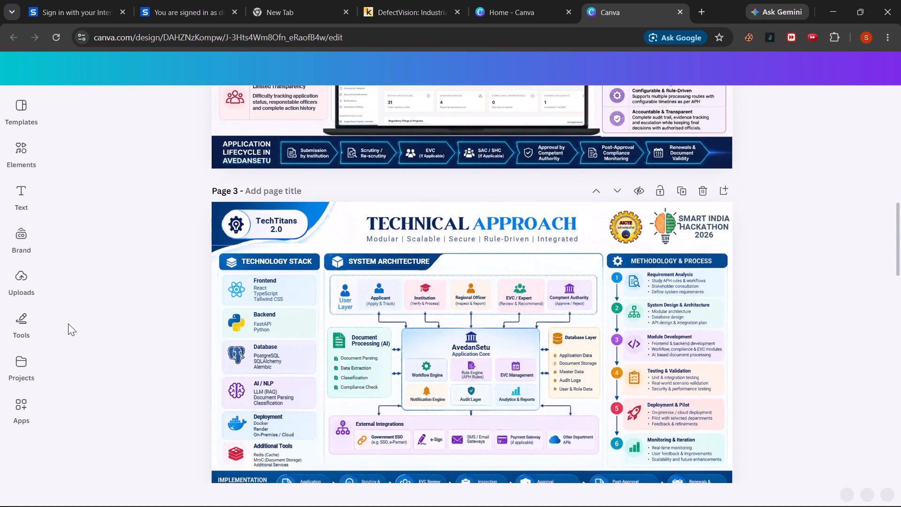
scroll(68, 323, down, 5)
scroll(68, 323, up, 4)
scroll(68, 323, down, 2)
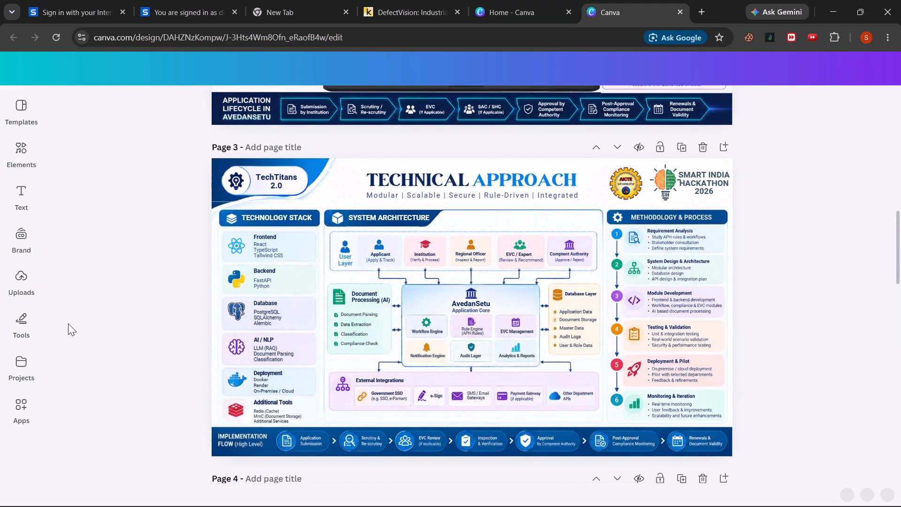
scroll(68, 323, down, 7)
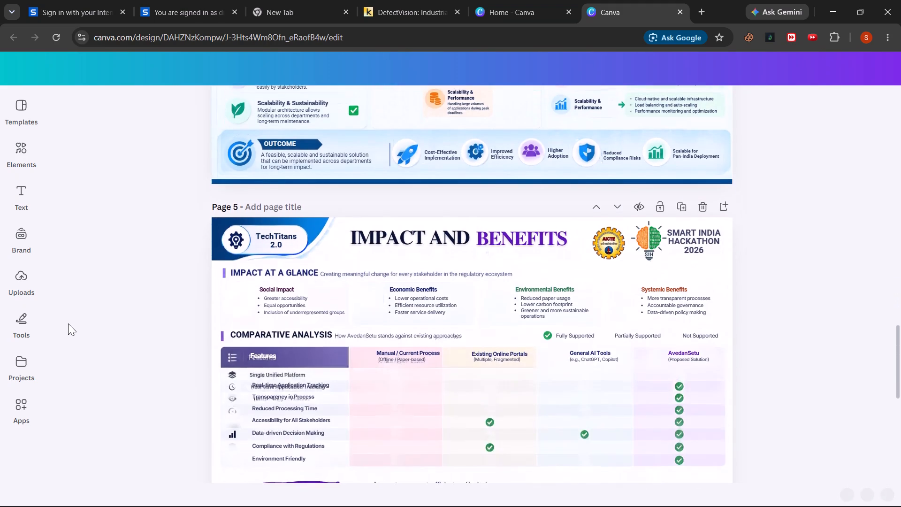
scroll(68, 323, down, 2)
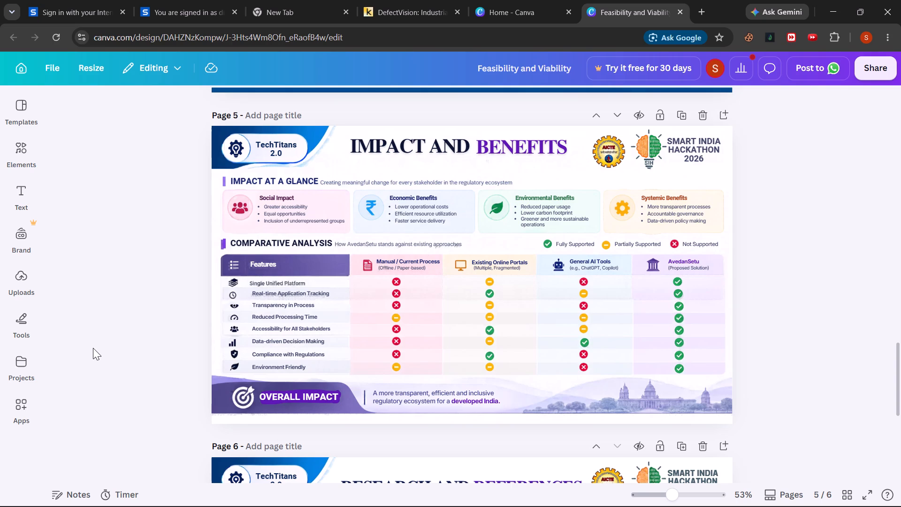
Return to page 1 and review all six slides in order through the Research and References page.
scroll(93, 348, up, 8)
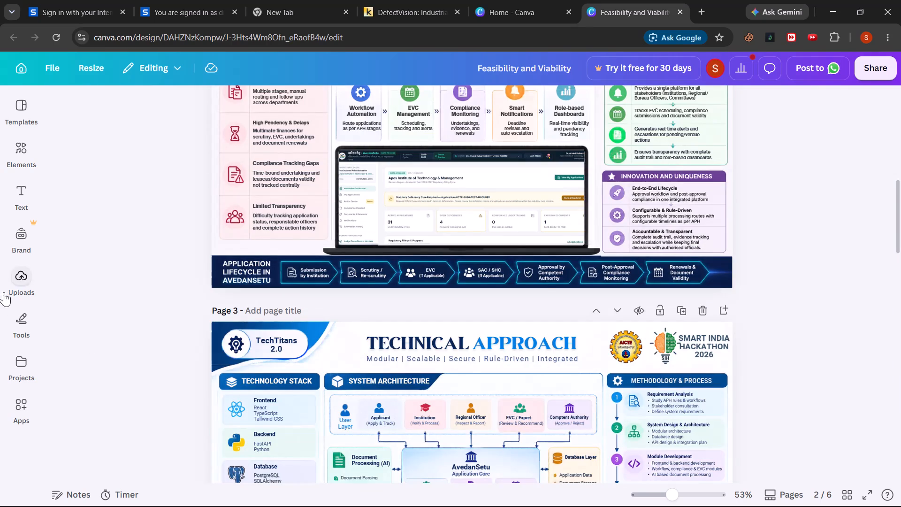
scroll(188, 320, up, 5)
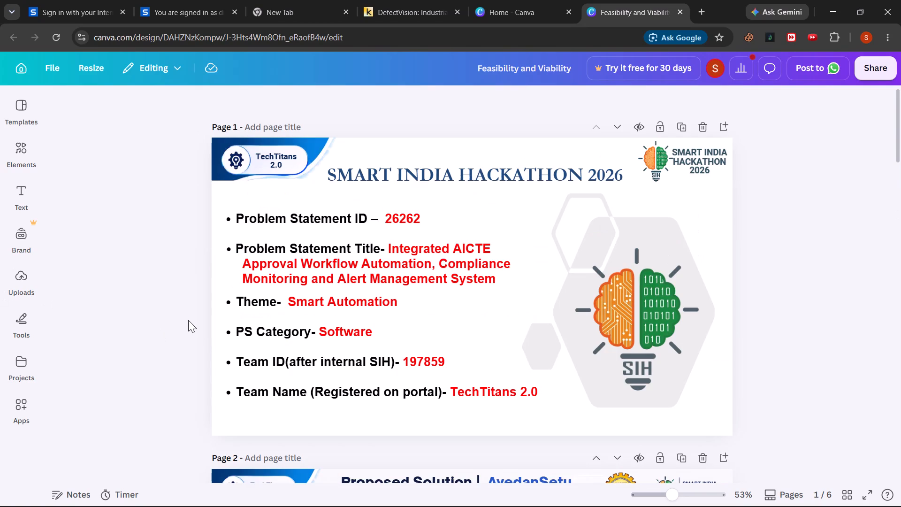
scroll(188, 320, down, 7)
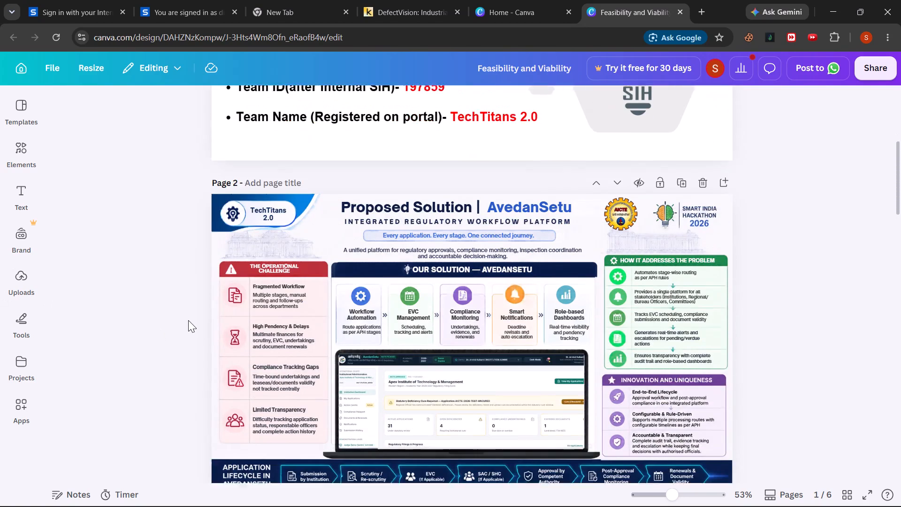
scroll(188, 320, down, 5)
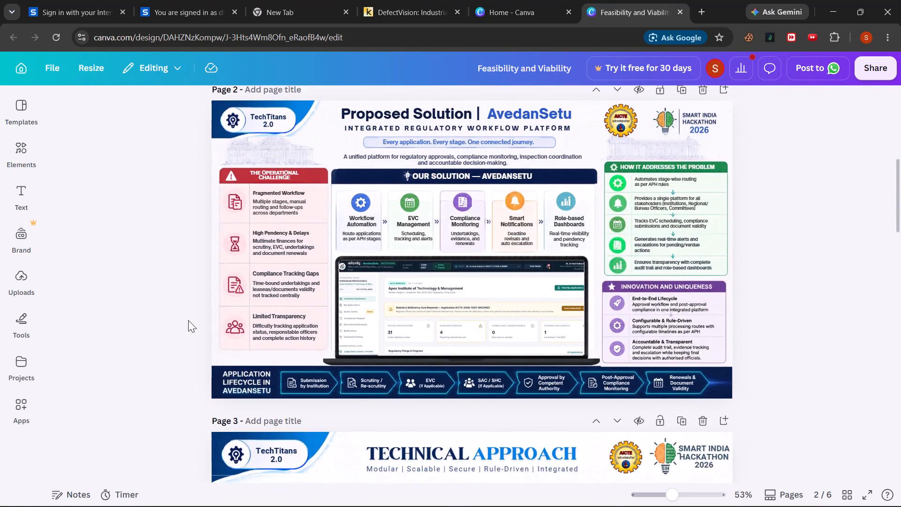
scroll(188, 320, down, 7)
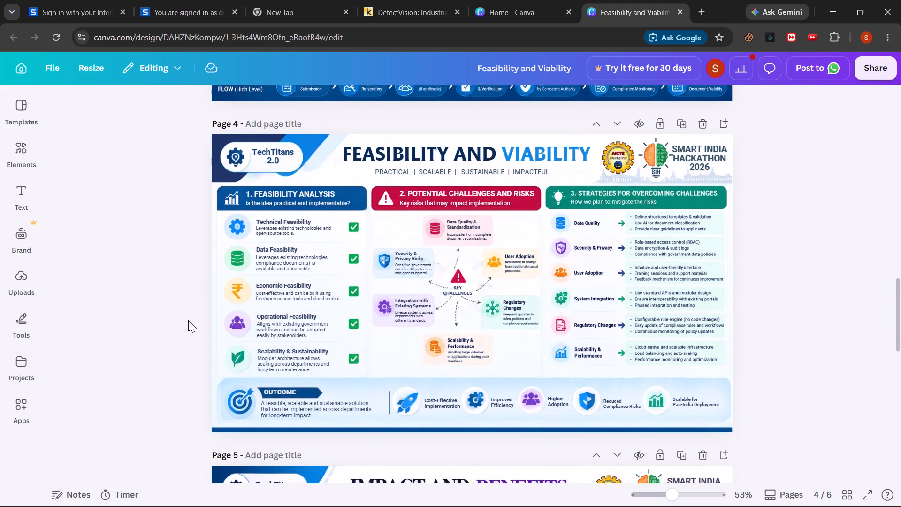
scroll(188, 320, down, 8)
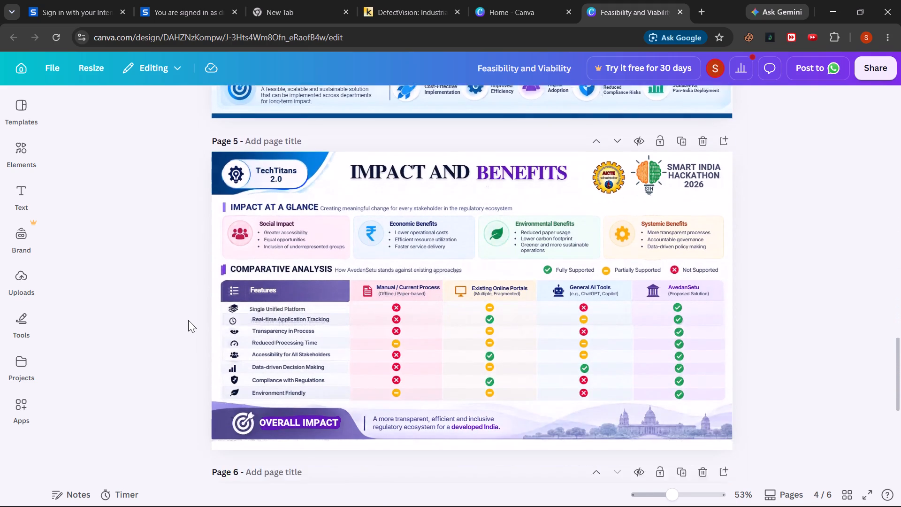
scroll(188, 320, down, 6)
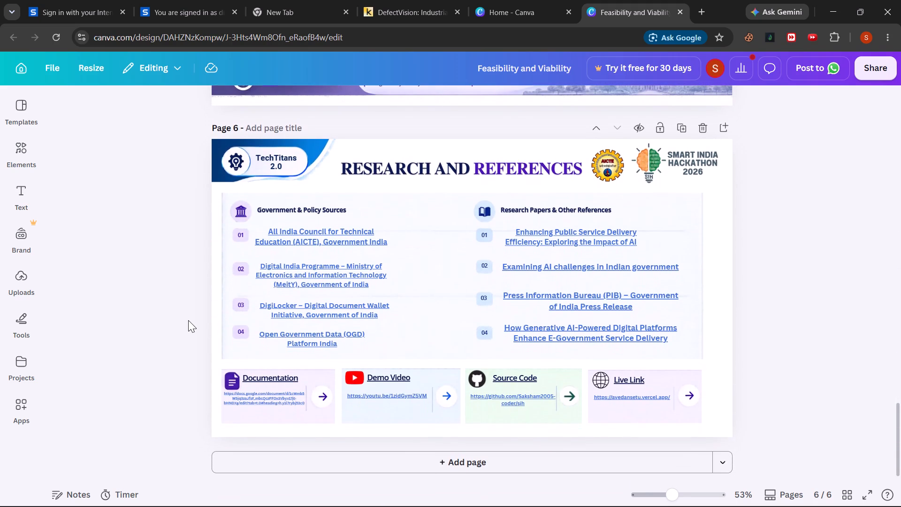
scroll(188, 320, down, 2)
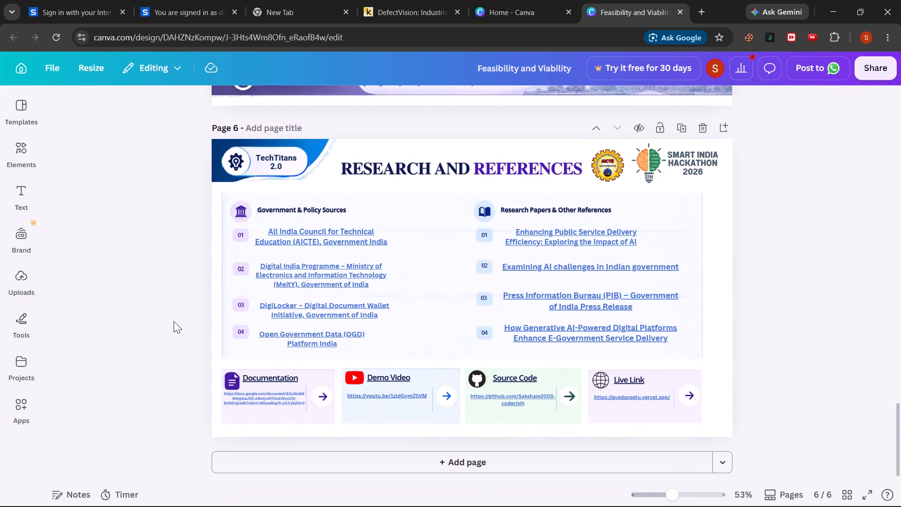
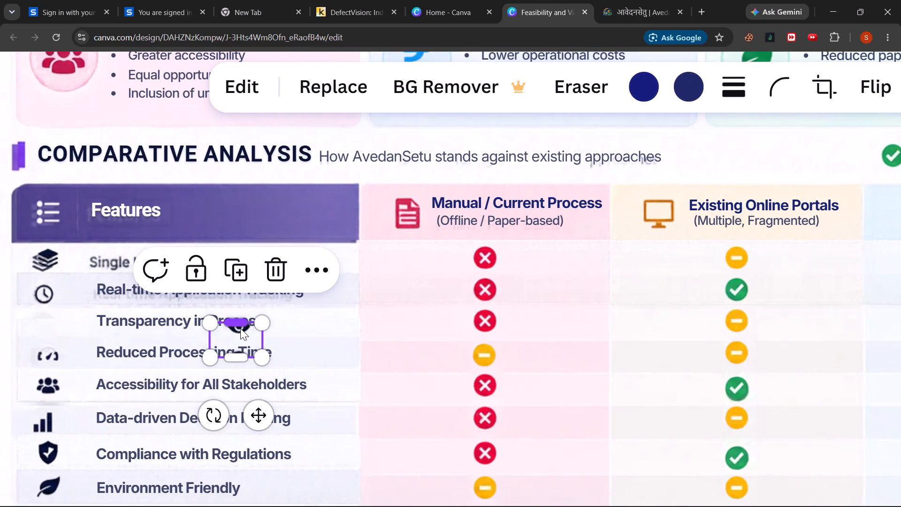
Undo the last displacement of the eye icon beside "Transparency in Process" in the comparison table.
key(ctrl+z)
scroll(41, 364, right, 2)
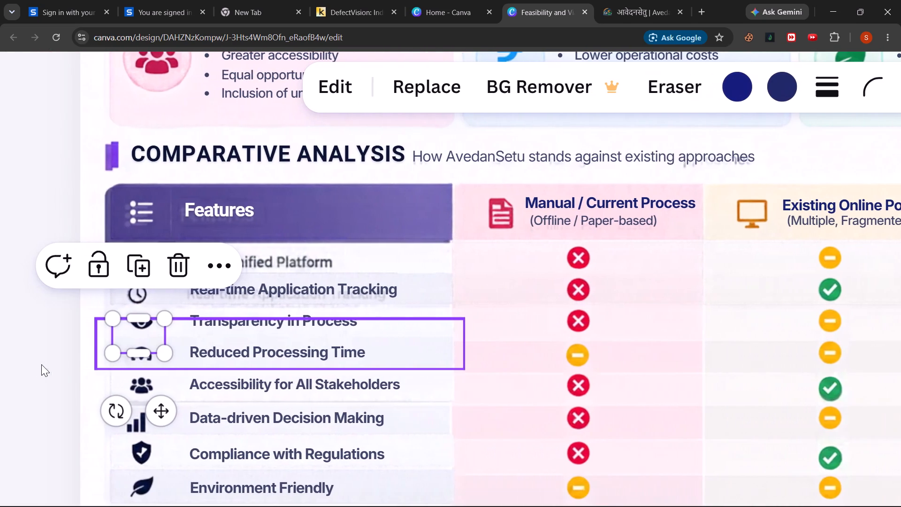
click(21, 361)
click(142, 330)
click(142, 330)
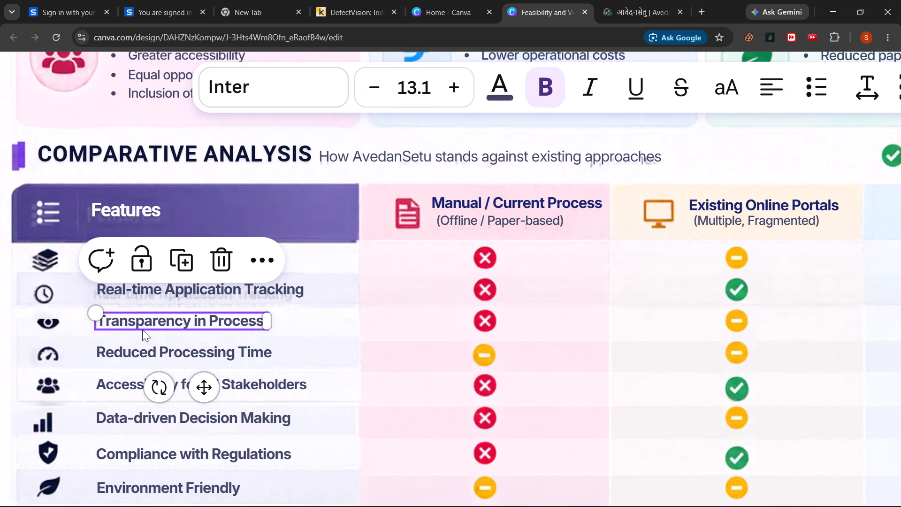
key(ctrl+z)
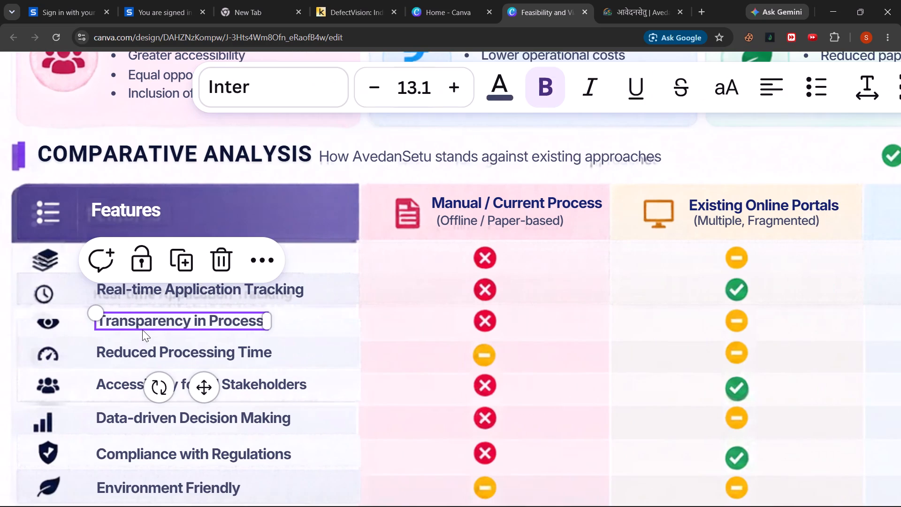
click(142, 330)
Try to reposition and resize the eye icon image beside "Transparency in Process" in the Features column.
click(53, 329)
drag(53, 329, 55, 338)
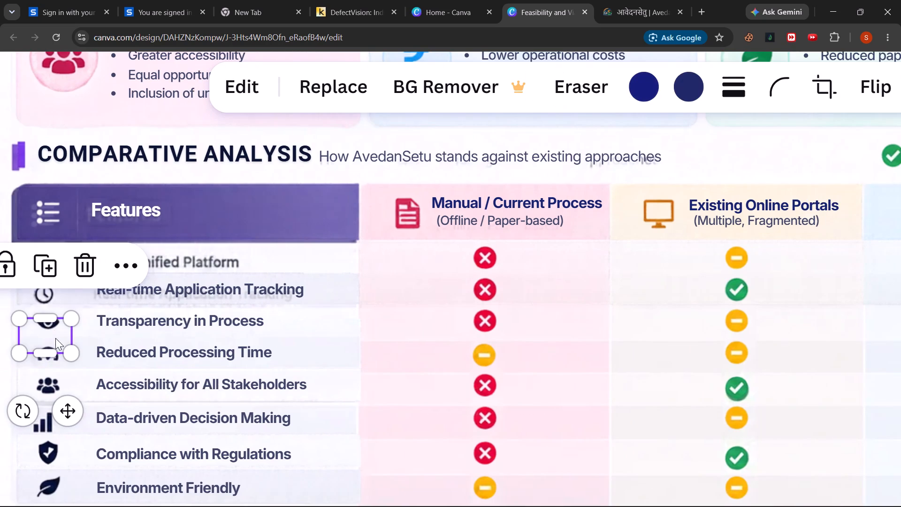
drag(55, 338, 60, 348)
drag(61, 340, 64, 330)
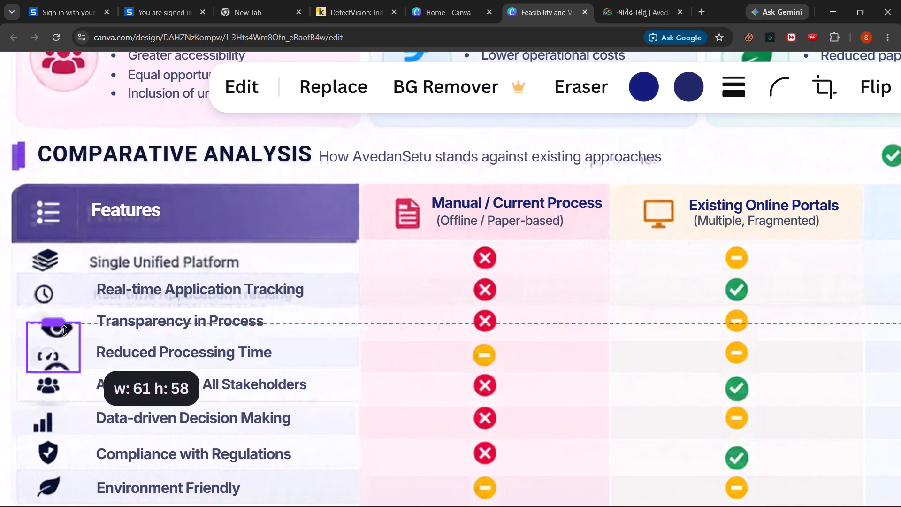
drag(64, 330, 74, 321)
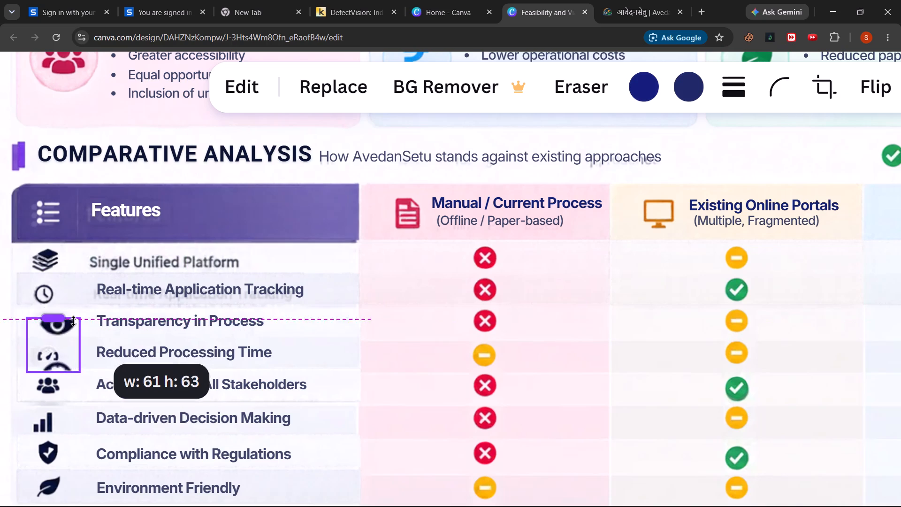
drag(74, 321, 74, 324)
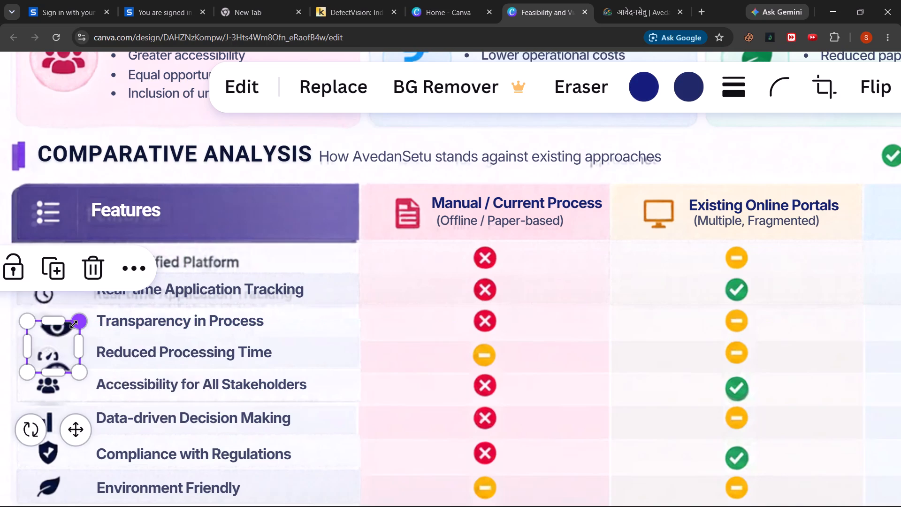
Cut the eye icon image out of the "Transparency in Process" row.
key(ctrl+x)
click(74, 324)
Search the design elements for "eyes" and browse the graphics for a suitable replacement icon.
scroll(74, 324, right, 1)
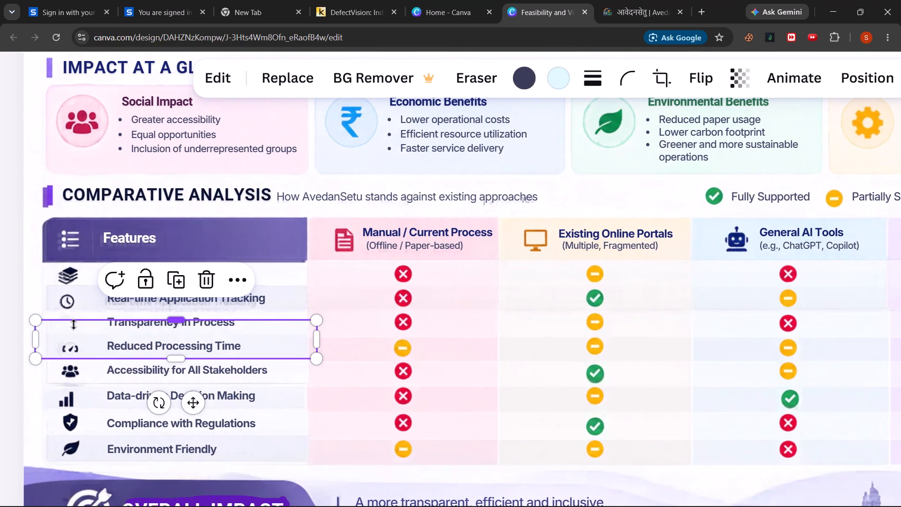
scroll(74, 324, right, 2)
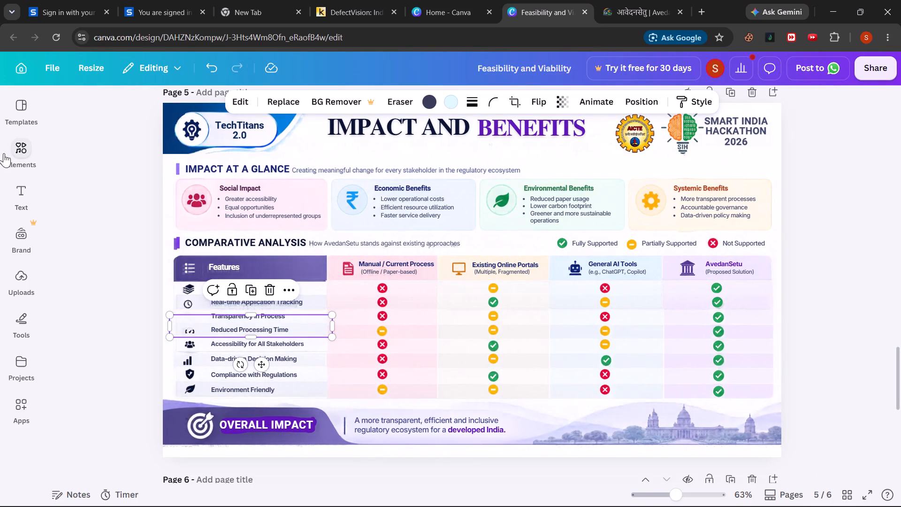
click(17, 160)
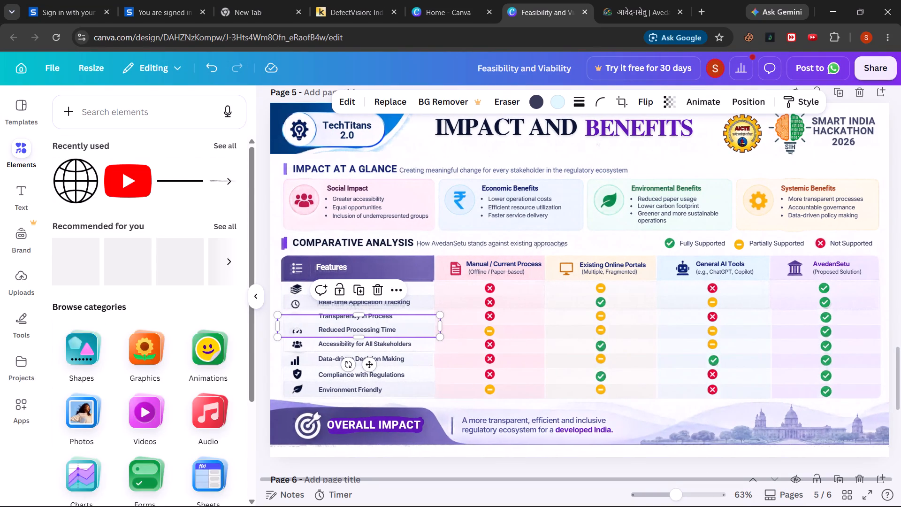
click(141, 117)
text(eyes)
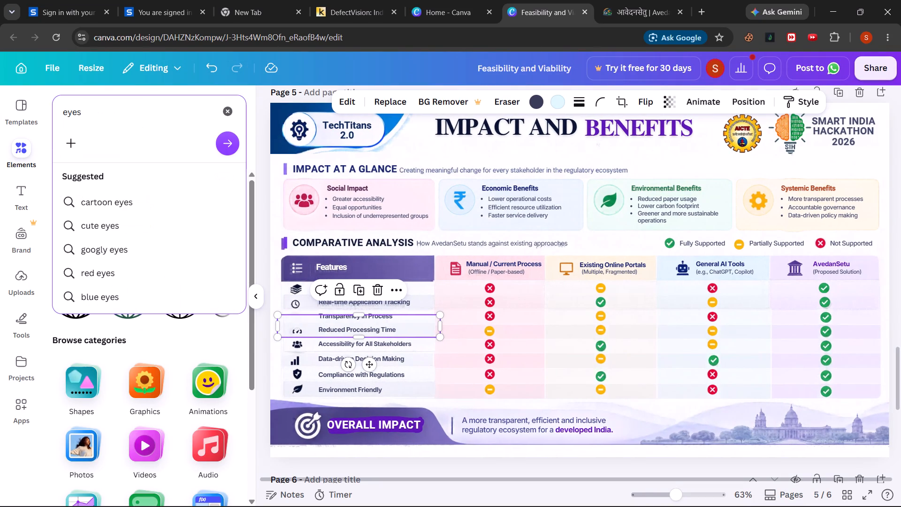
key(Return)
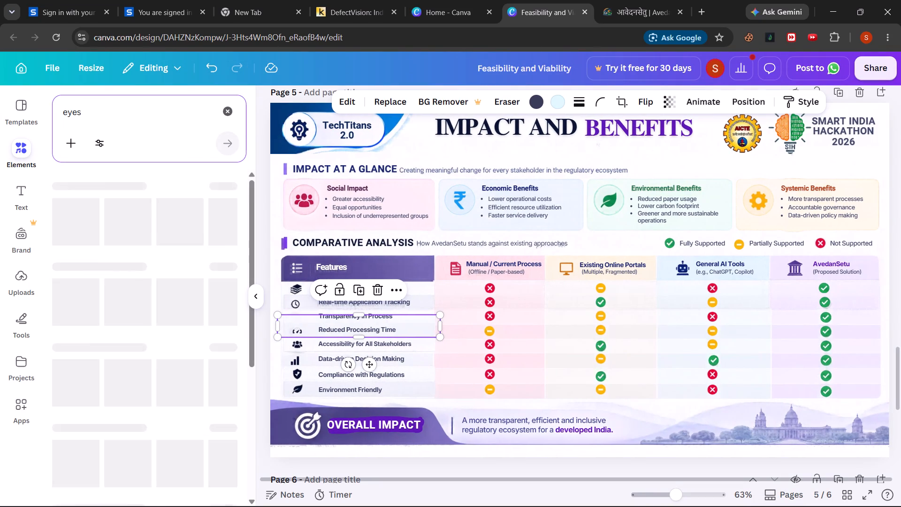
scroll(127, 361, down, 6)
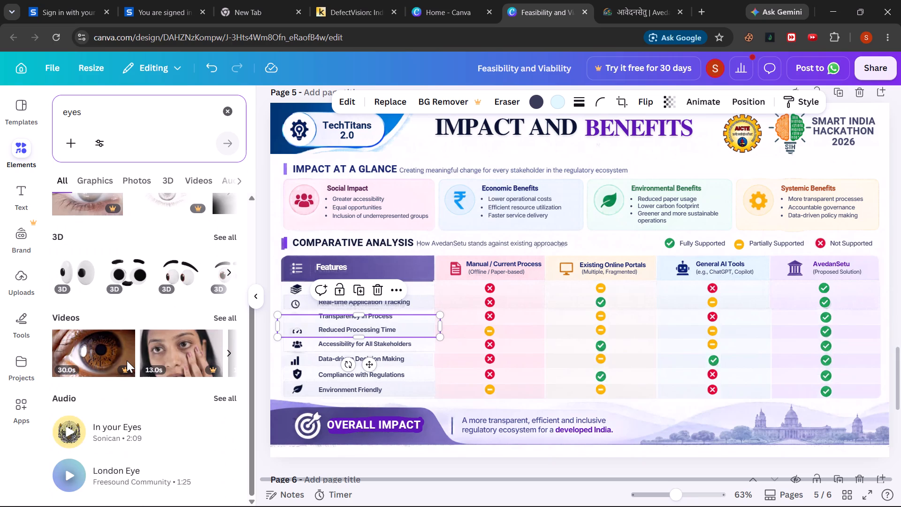
scroll(127, 361, up, 3)
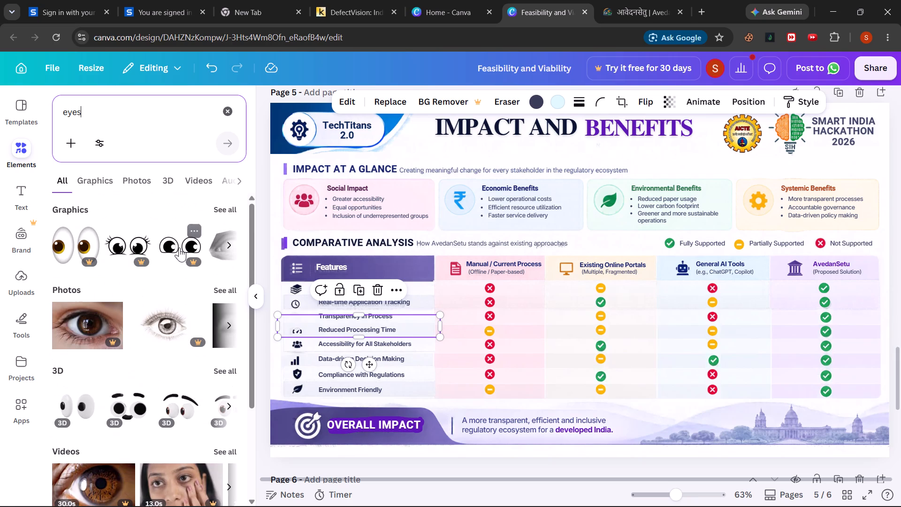
scroll(179, 247, left, 8)
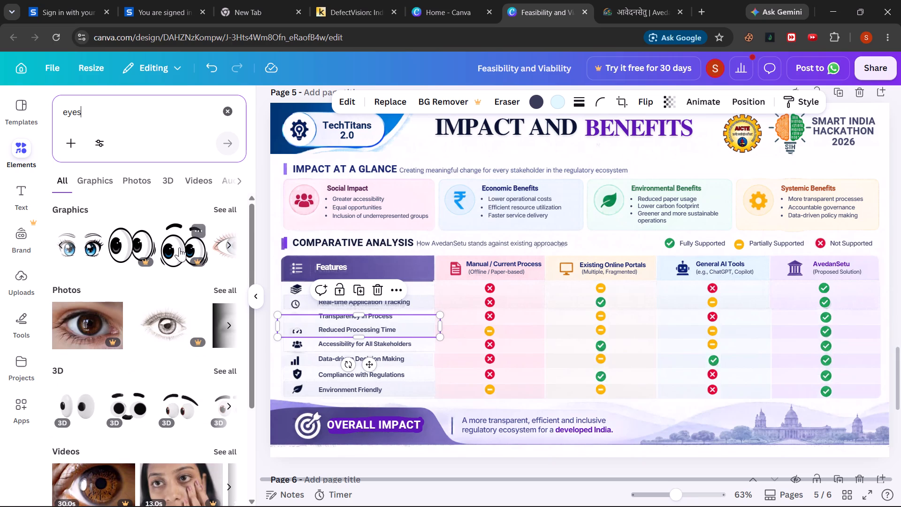
scroll(179, 247, left, 3)
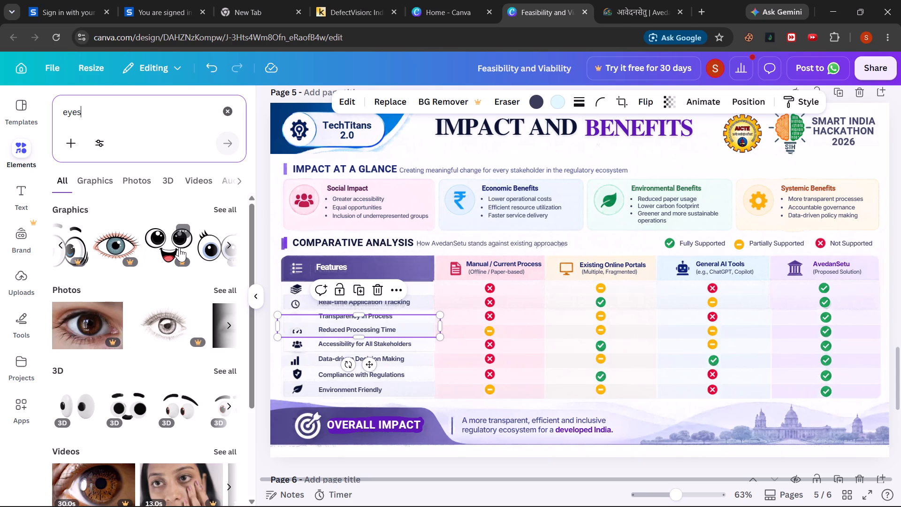
scroll(179, 247, left, 2)
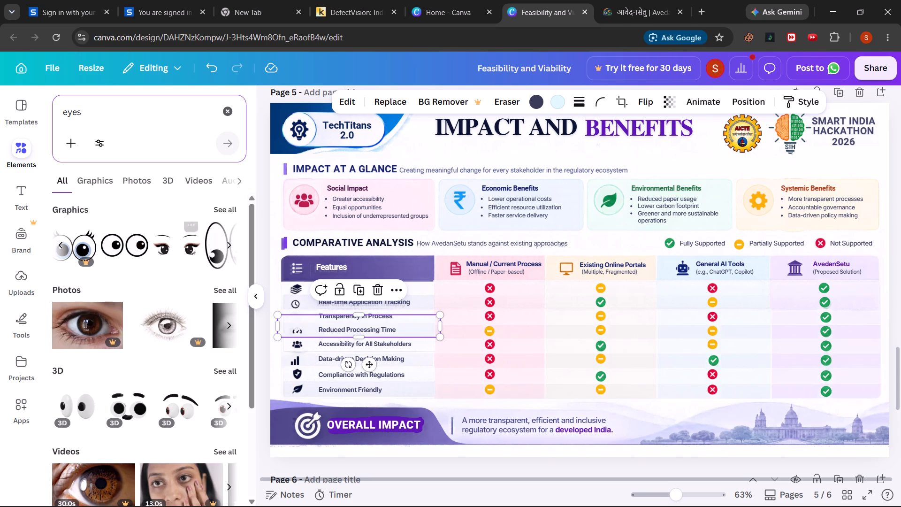
Search the elements for "black eye" and add the solid black eye graphic with the white ring to page 5.
click(107, 112)
key(BackSpace)
key(BackSpace)
key(BackSpace)
key(BackSpace)
key(BackSpace)
key(BackSpace)
key(BackSpace)
key(BackSpace)
key(BackSpace)
key(BackSpace)
key(BackSpace)
key(BackSpace)
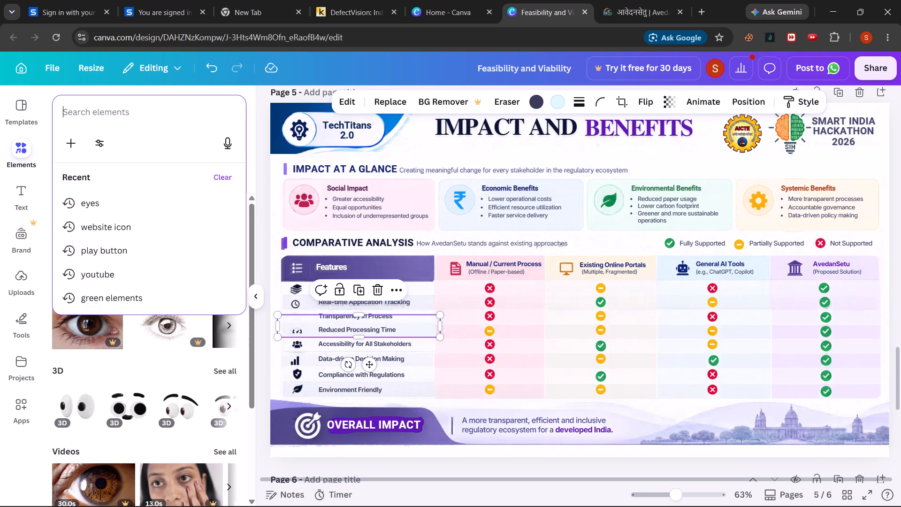
text(back)
key(BackSpace)
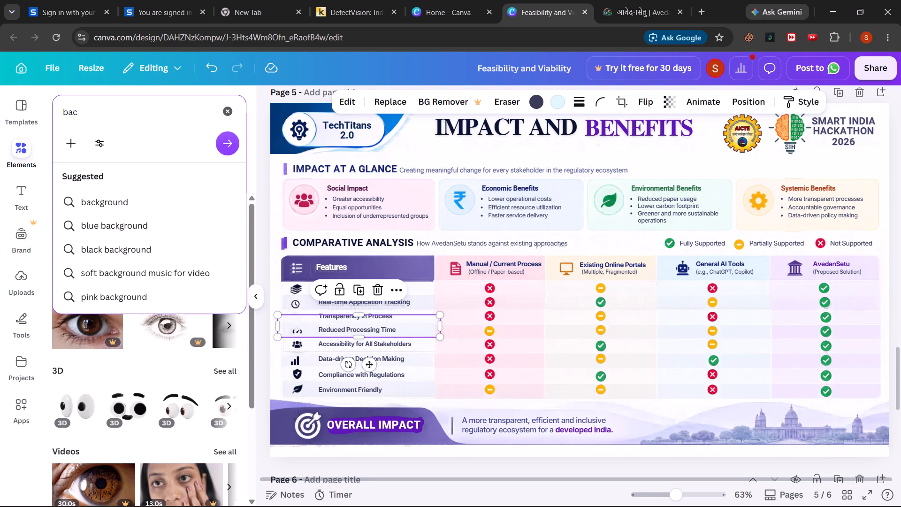
key(BackSpace)
key(BackSpace)
text(lack eye)
key(Return)
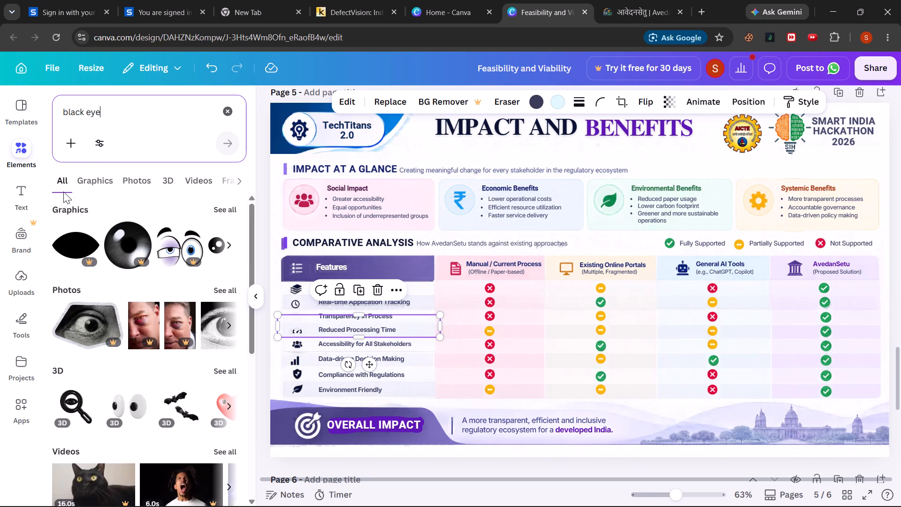
scroll(129, 242, left, 1)
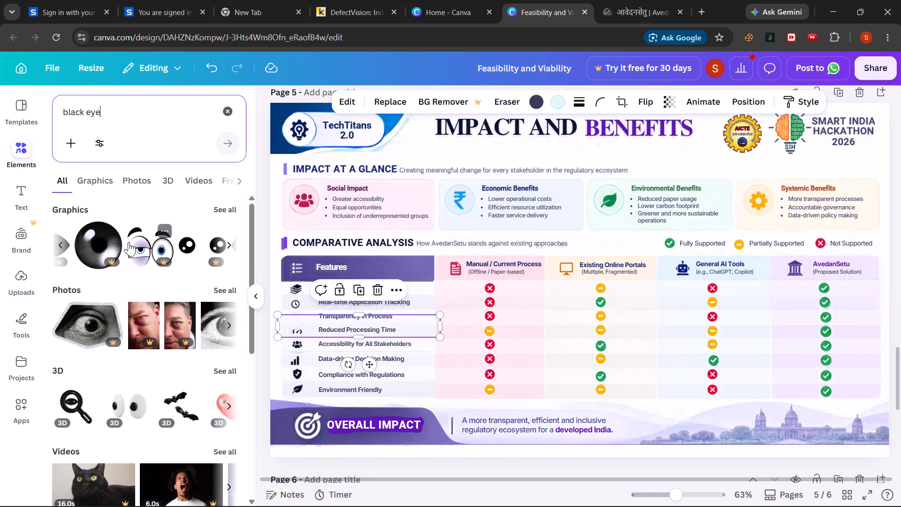
scroll(129, 242, left, 2)
click(110, 250)
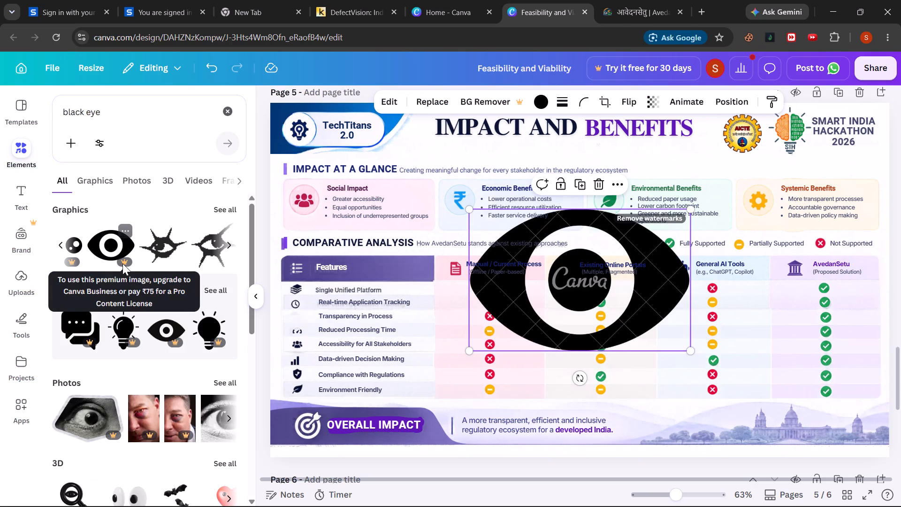
Add the graphic of a white eye inside a black circle to page 5.
scroll(161, 226, left, 3)
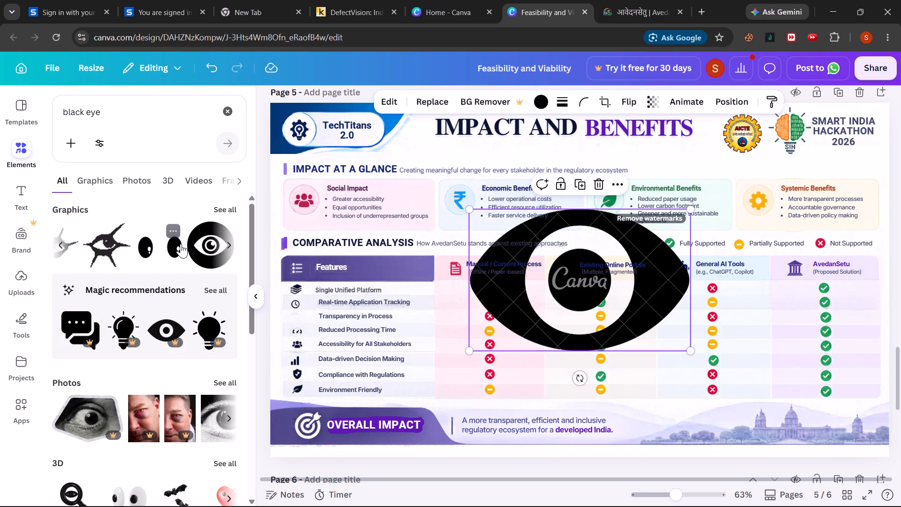
scroll(181, 244, left, 1)
click(180, 248)
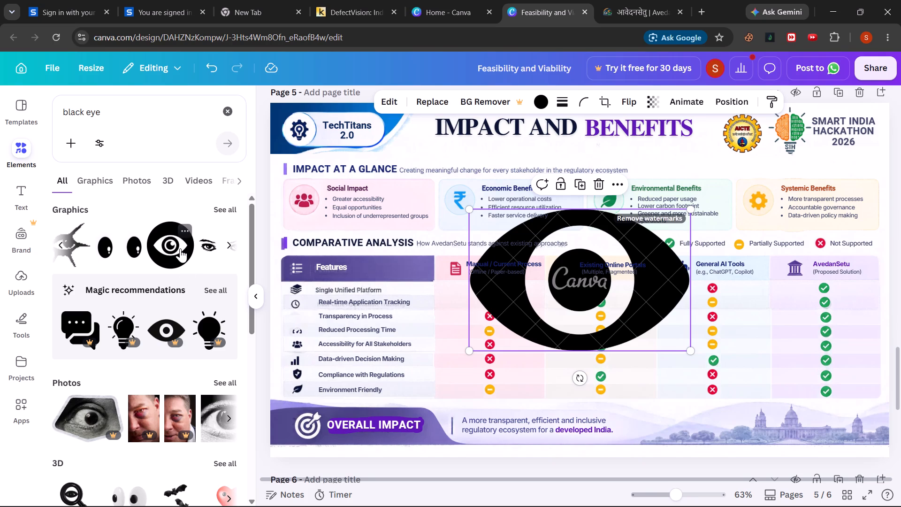
Delete the watermarked black eye graphic, keep the circular eye, and close the element library.
click(480, 295)
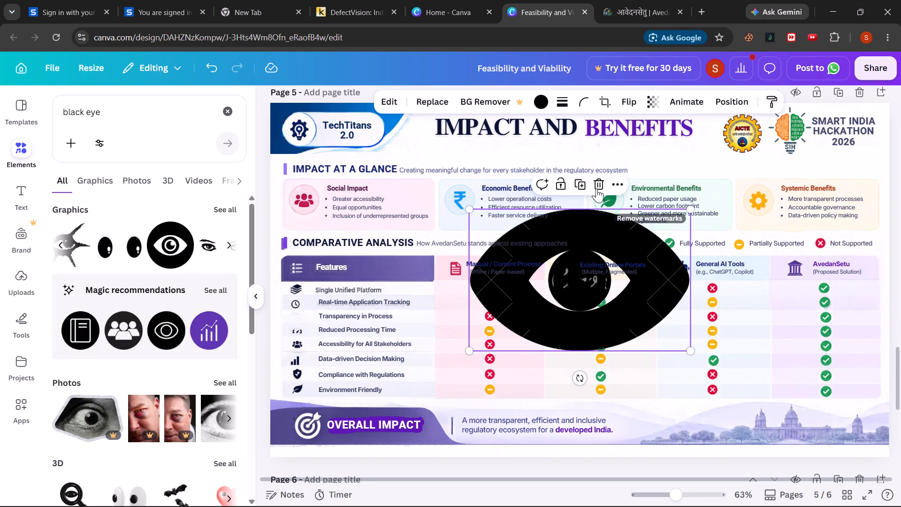
click(600, 184)
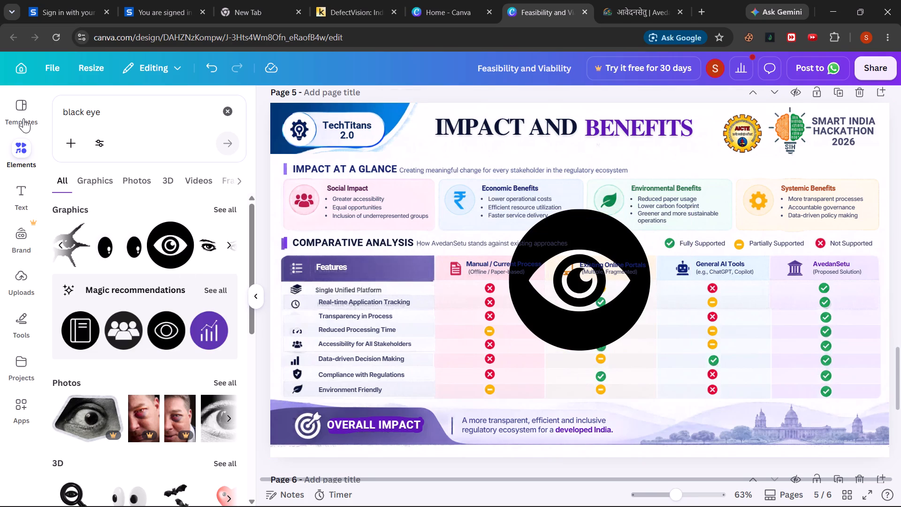
click(23, 144)
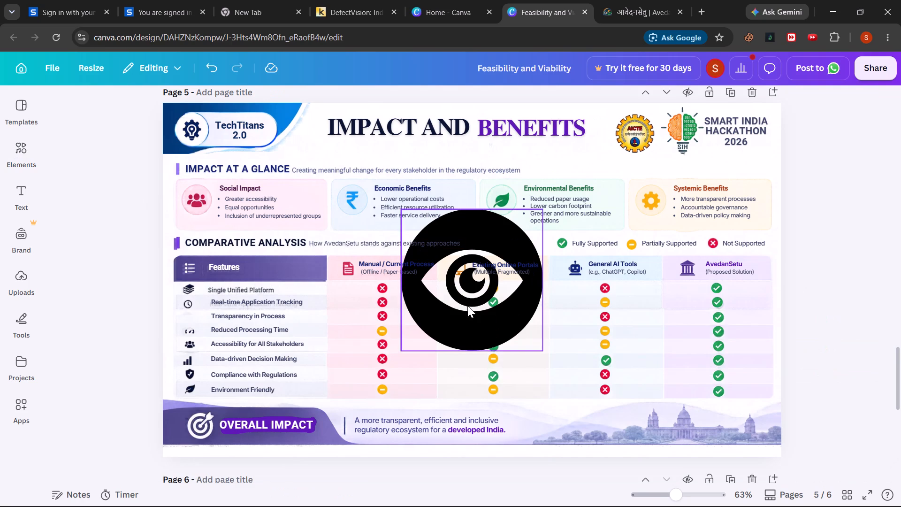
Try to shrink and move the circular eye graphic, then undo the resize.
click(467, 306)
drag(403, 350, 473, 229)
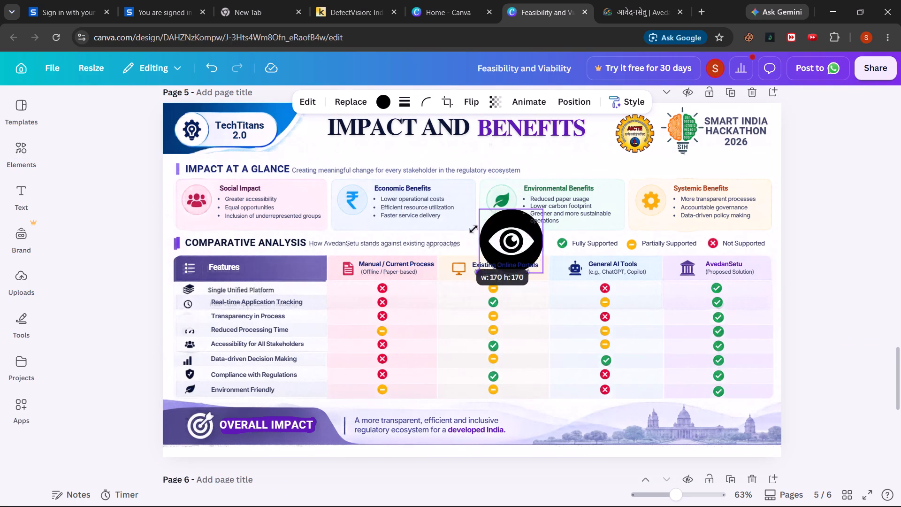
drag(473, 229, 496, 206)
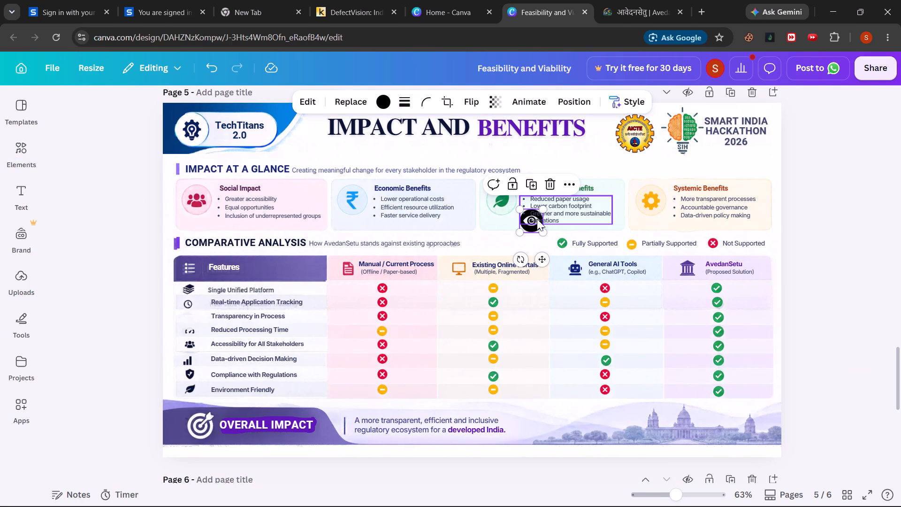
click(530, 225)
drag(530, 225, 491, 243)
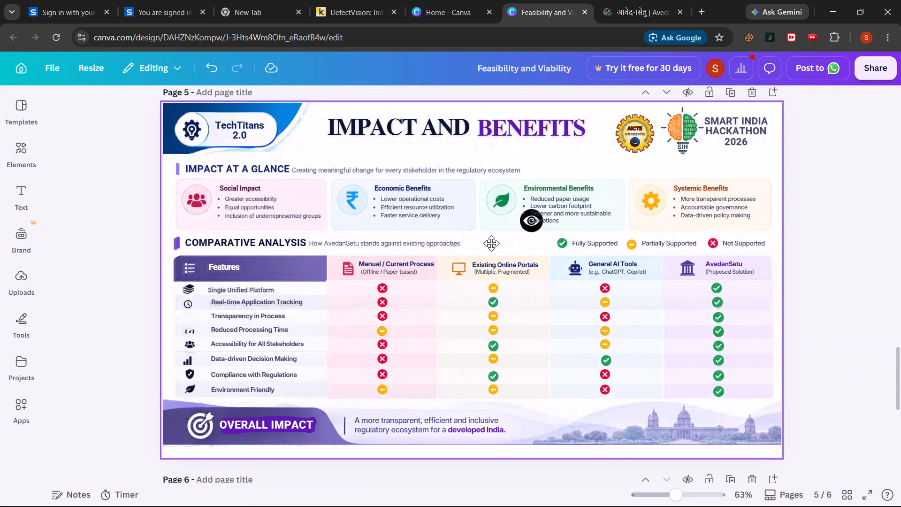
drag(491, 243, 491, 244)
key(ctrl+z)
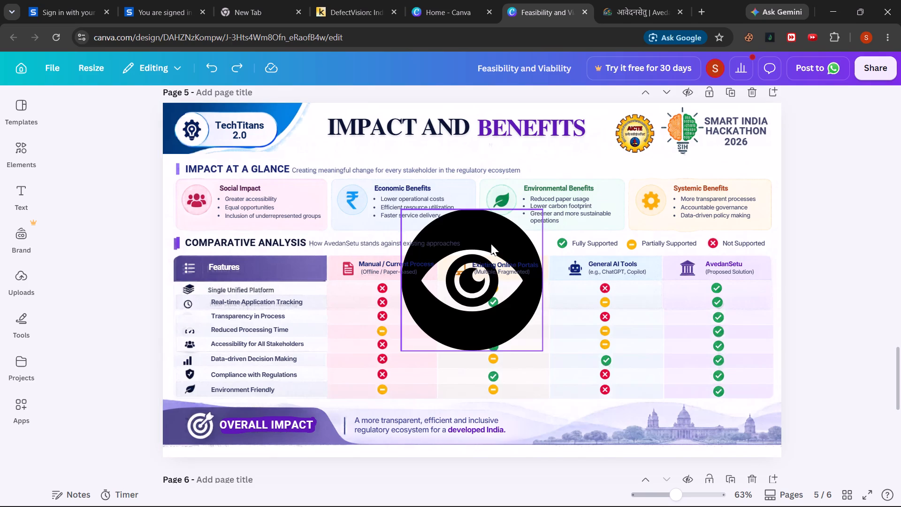
Shrink the circular eye graphic on page 5 from its large size to a small icon.
drag(405, 346, 400, 349)
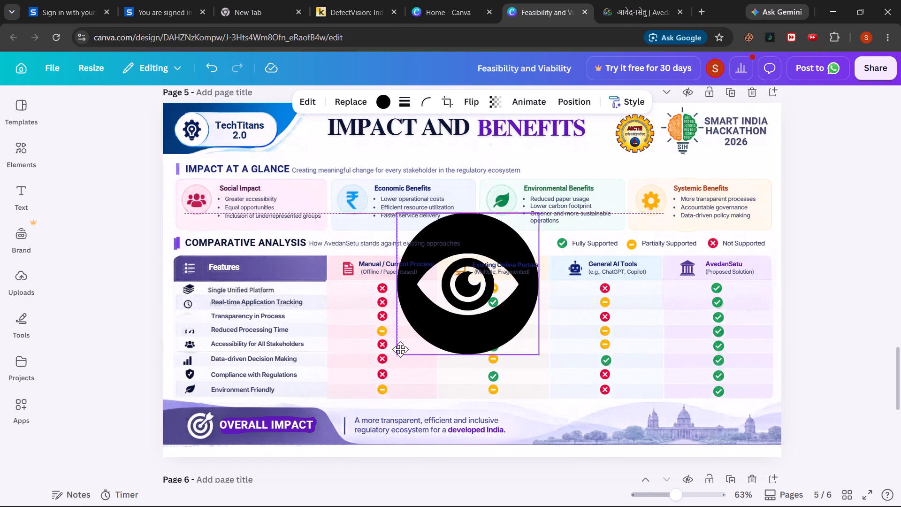
drag(400, 349, 400, 349)
click(400, 349)
click(402, 344)
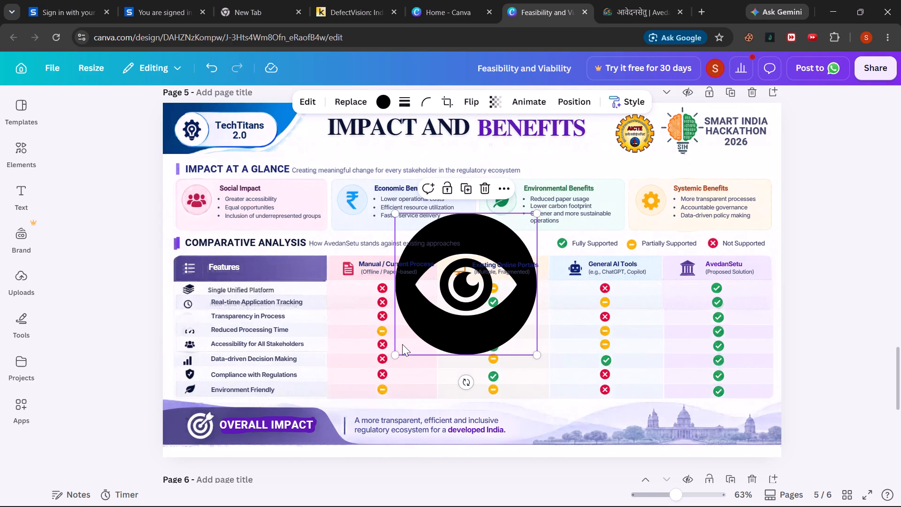
drag(392, 353, 483, 227)
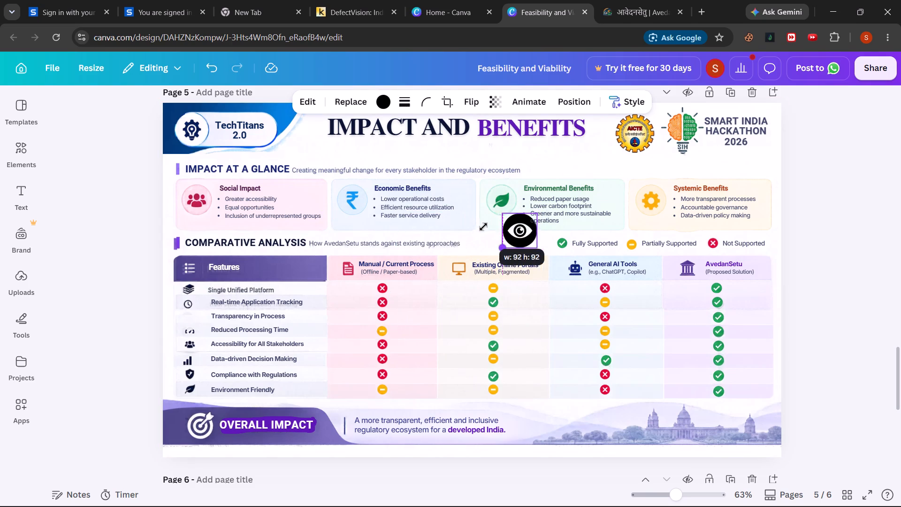
drag(483, 227, 497, 221)
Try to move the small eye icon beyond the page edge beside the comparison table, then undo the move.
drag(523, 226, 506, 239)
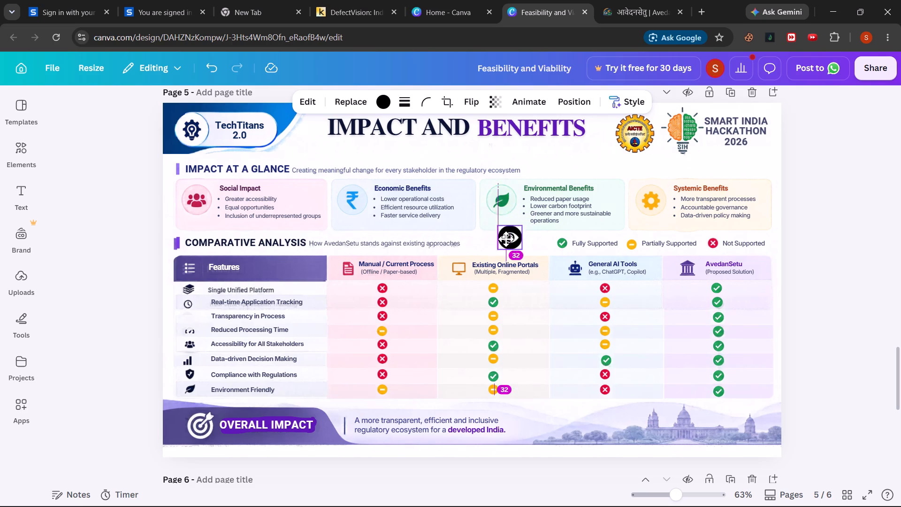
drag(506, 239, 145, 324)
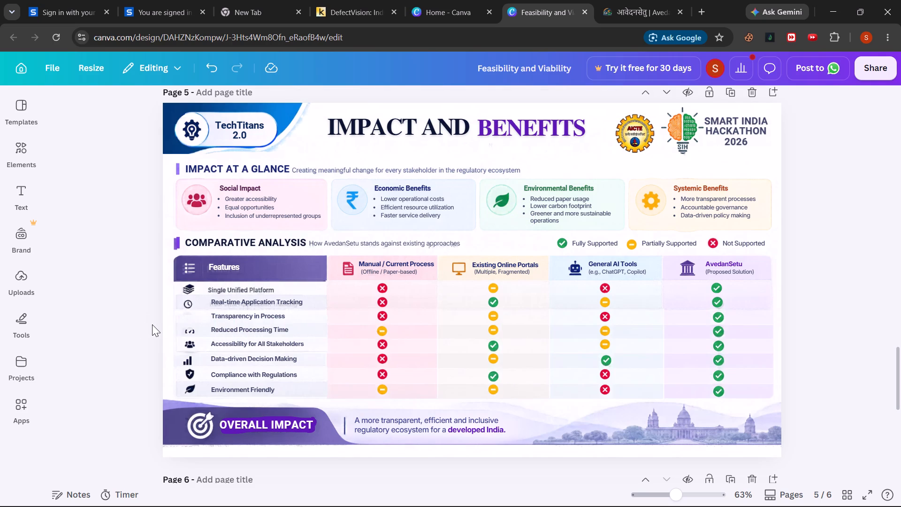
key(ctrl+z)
Place the eye icon in front of the Transparency in Process row, shrunk to about 33 × 33 and aligned with the other row icons.
drag(526, 227, 226, 314)
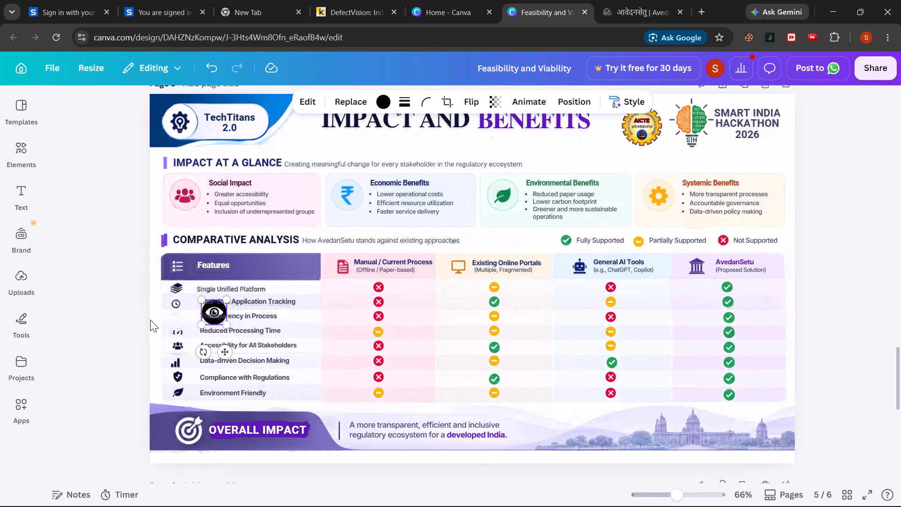
scroll(150, 320, right, 3)
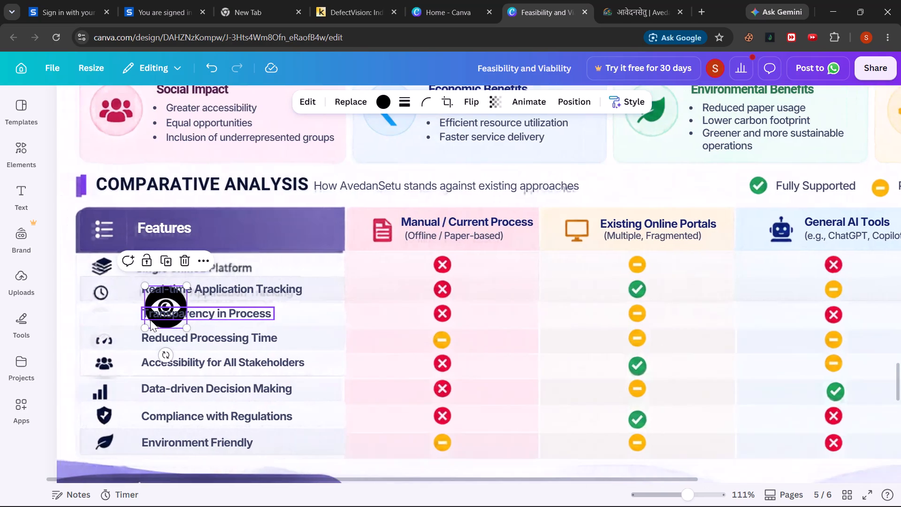
click(173, 289)
click(173, 302)
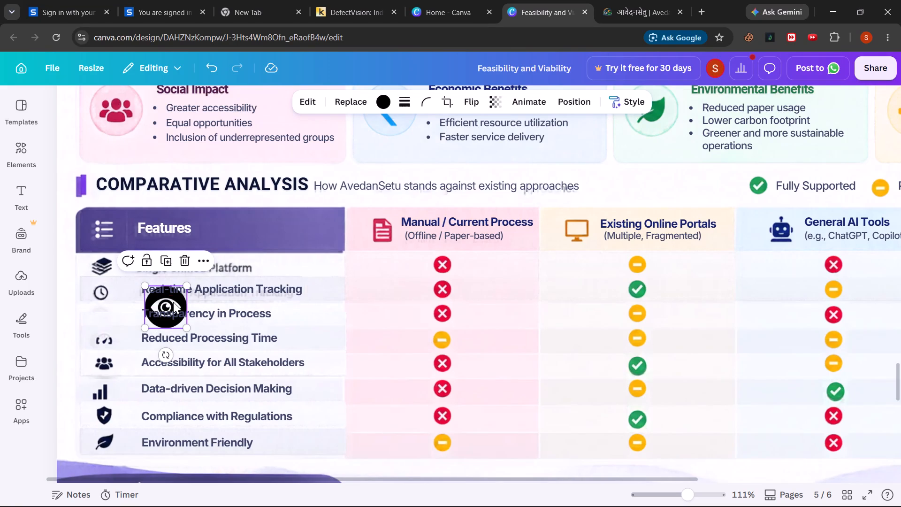
drag(144, 327, 163, 306)
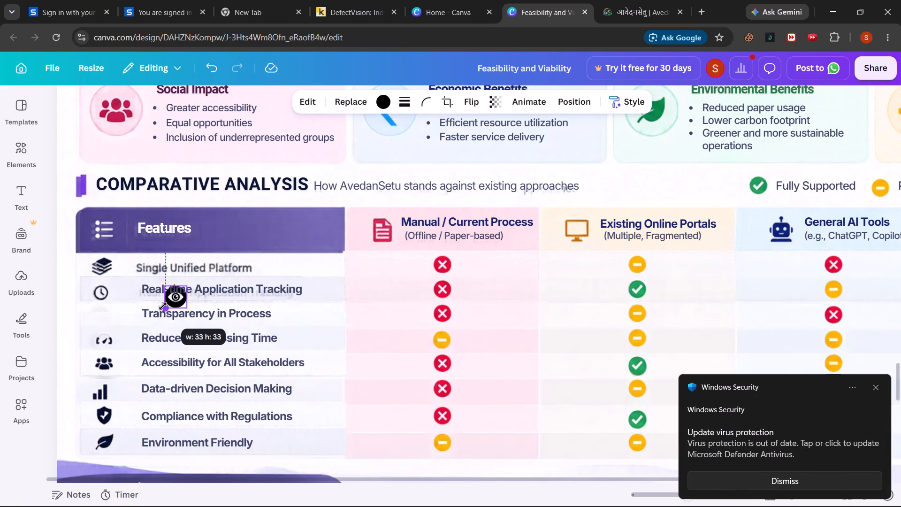
drag(163, 306, 163, 306)
drag(176, 296, 116, 312)
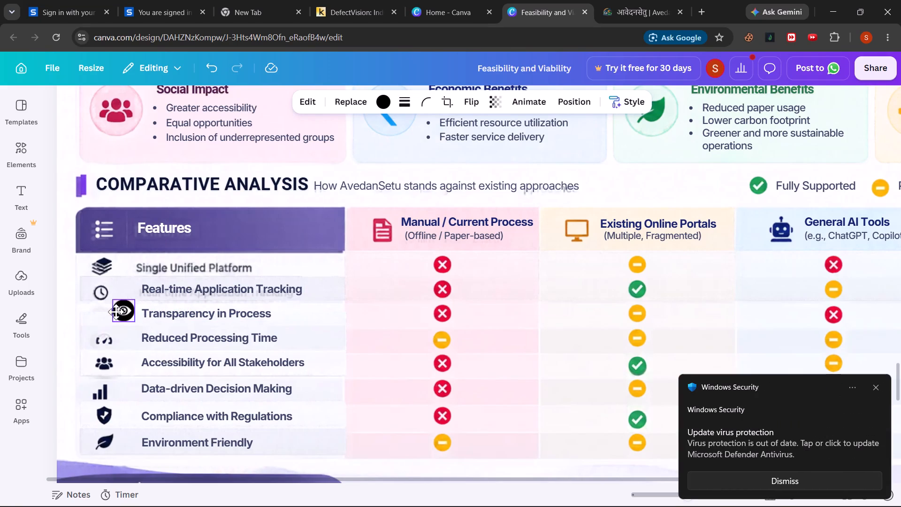
drag(116, 312, 103, 315)
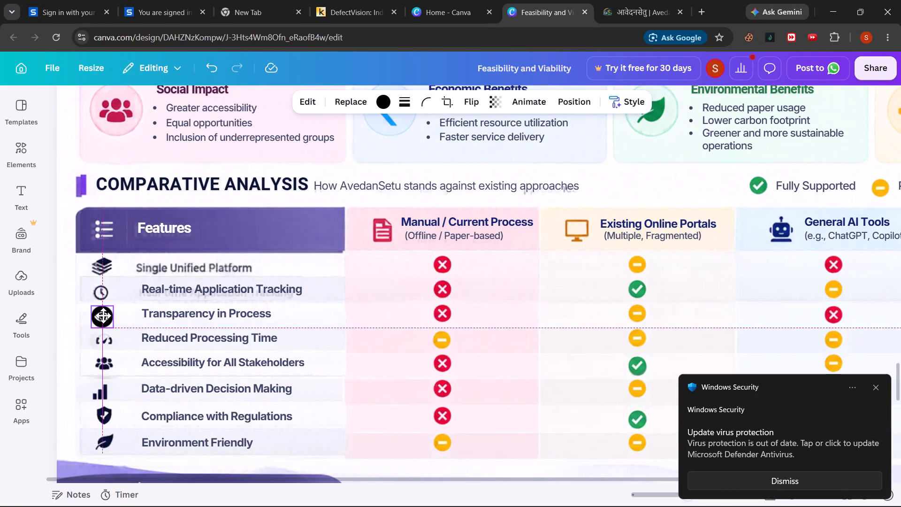
drag(103, 315, 103, 315)
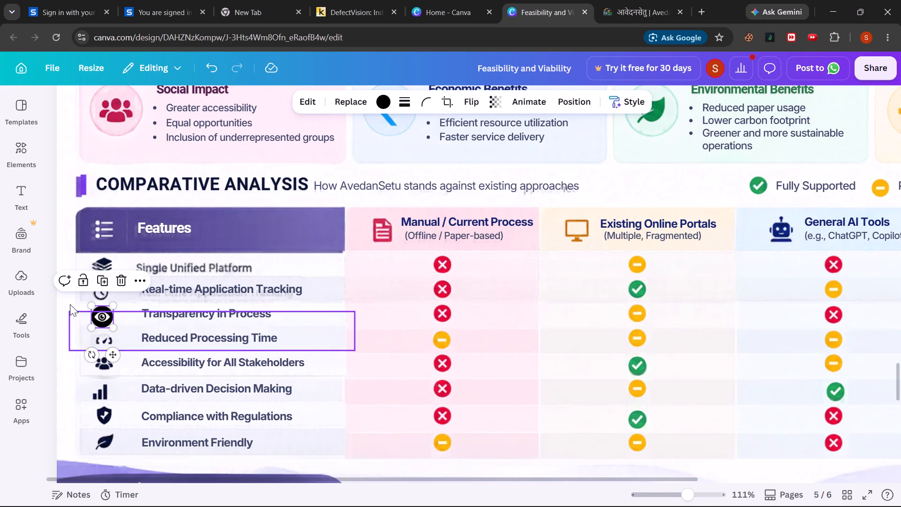
click(61, 308)
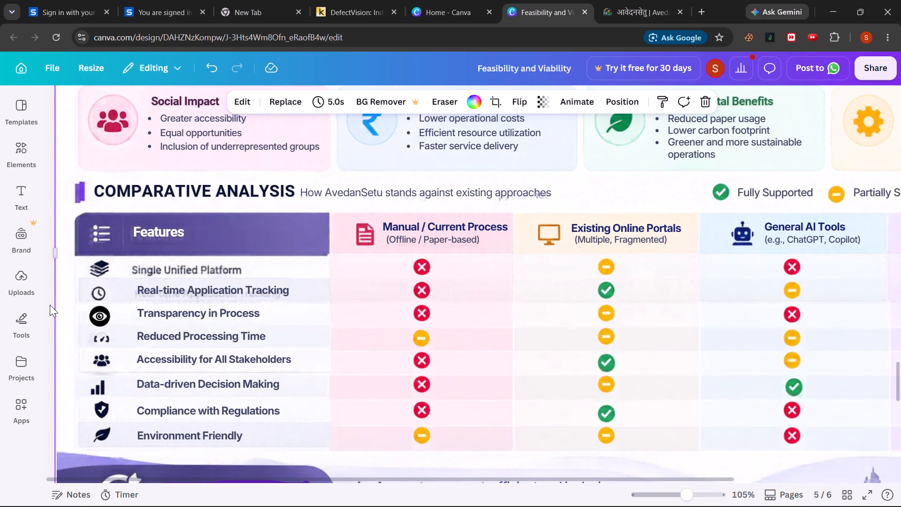
Inspect the row icons in the comparison table's Features column, including the clock, leaf, shield and bar chart.
scroll(50, 305, right, 1)
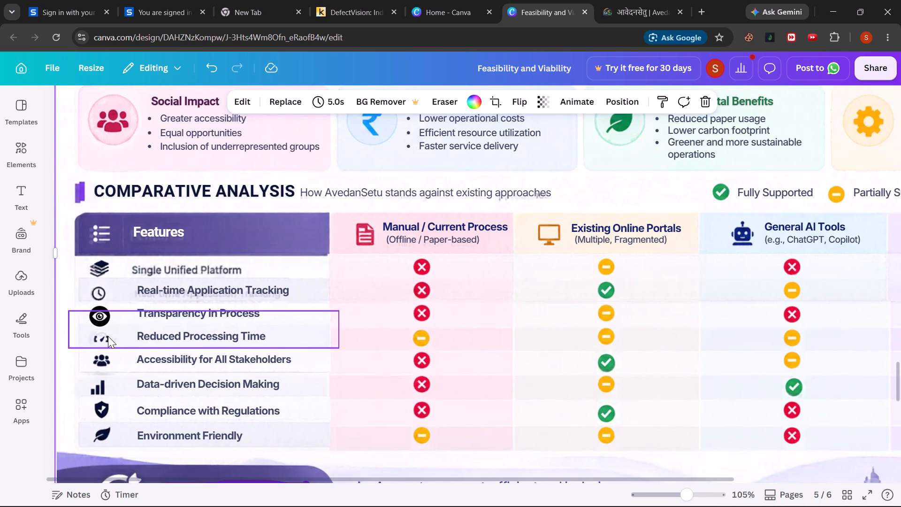
click(105, 316)
click(105, 335)
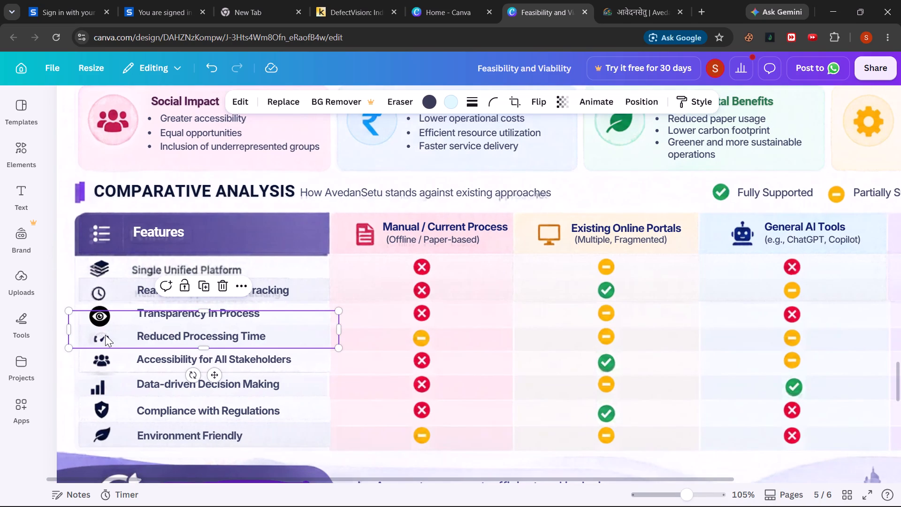
click(102, 295)
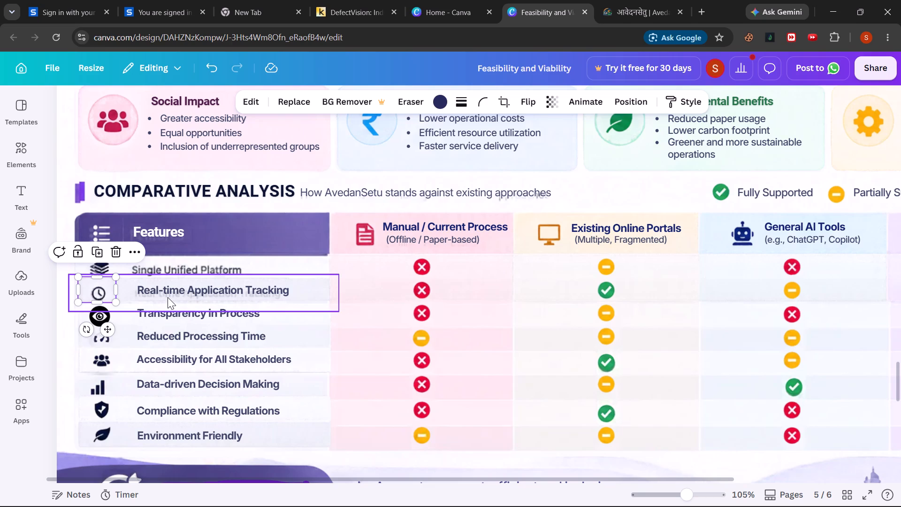
scroll(168, 297, right, 1)
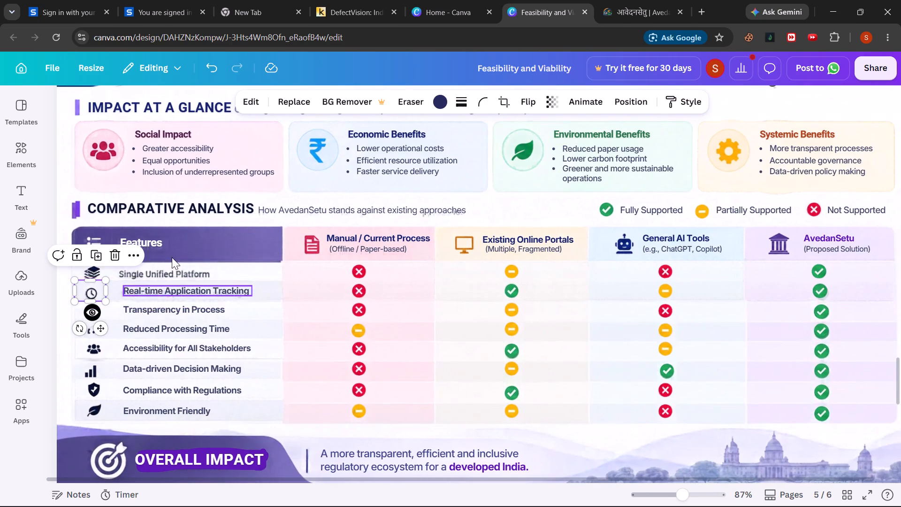
scroll(206, 204, right, 2)
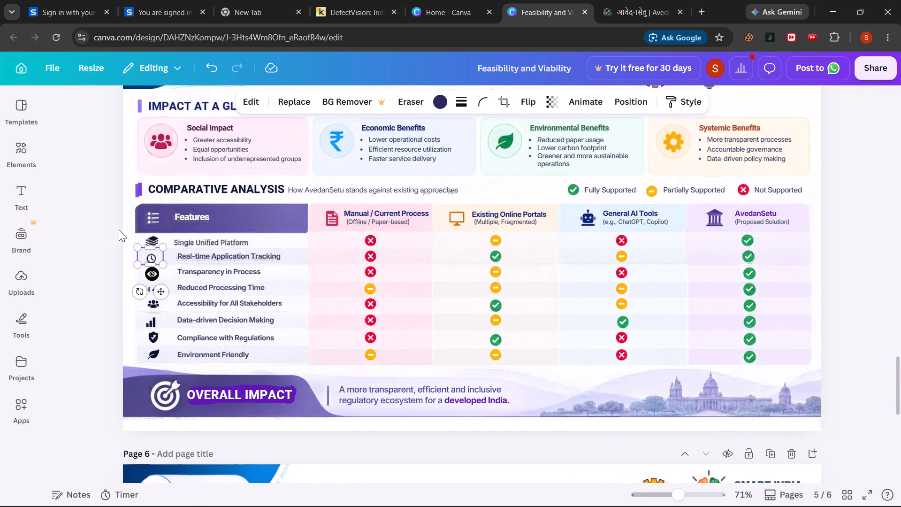
click(157, 353)
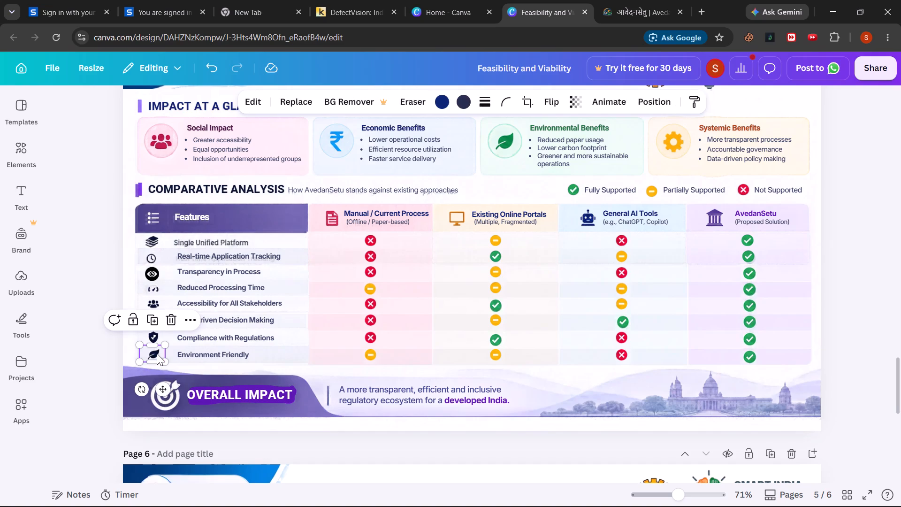
click(103, 373)
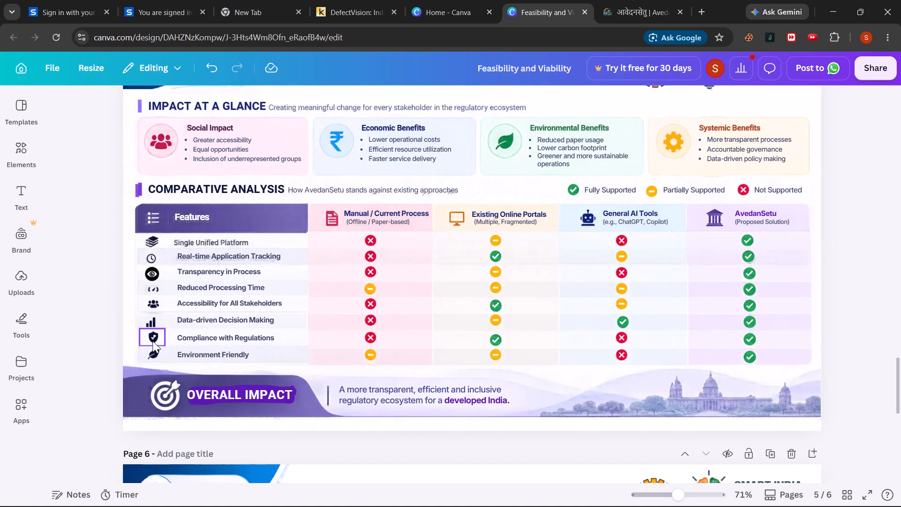
click(153, 338)
click(153, 338)
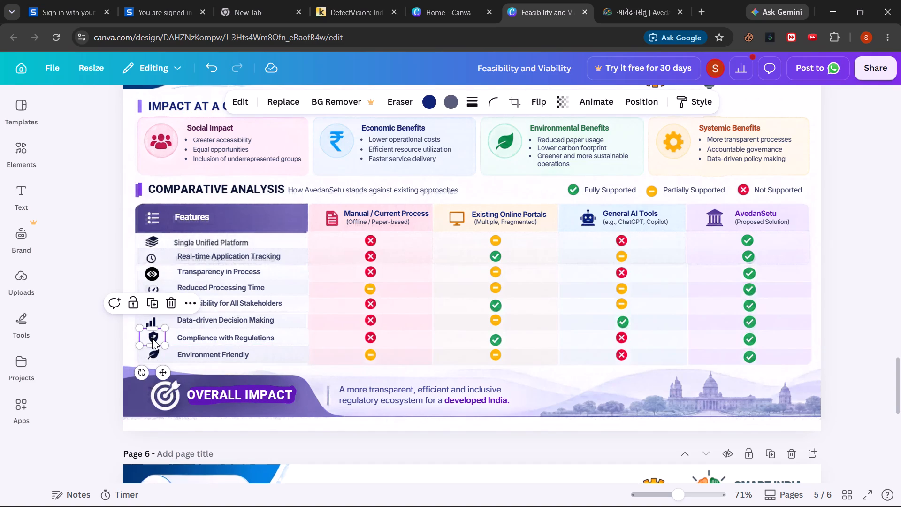
click(87, 341)
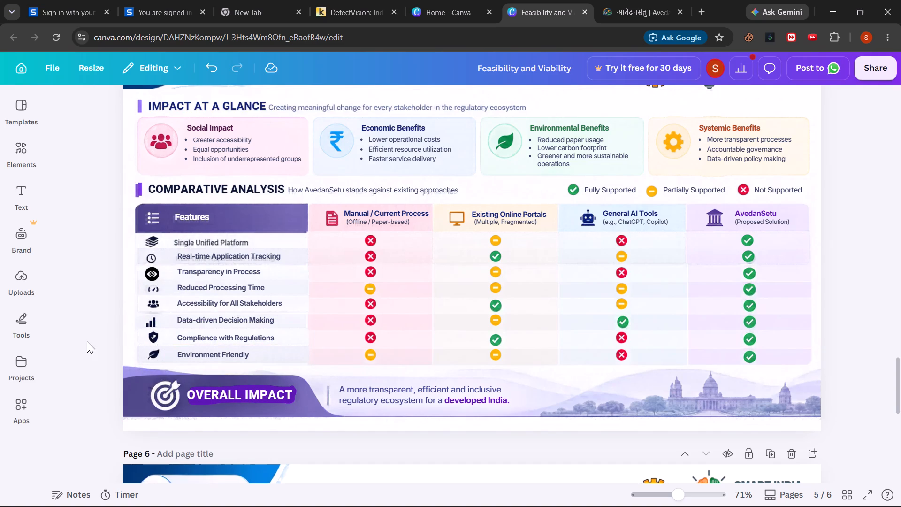
click(150, 322)
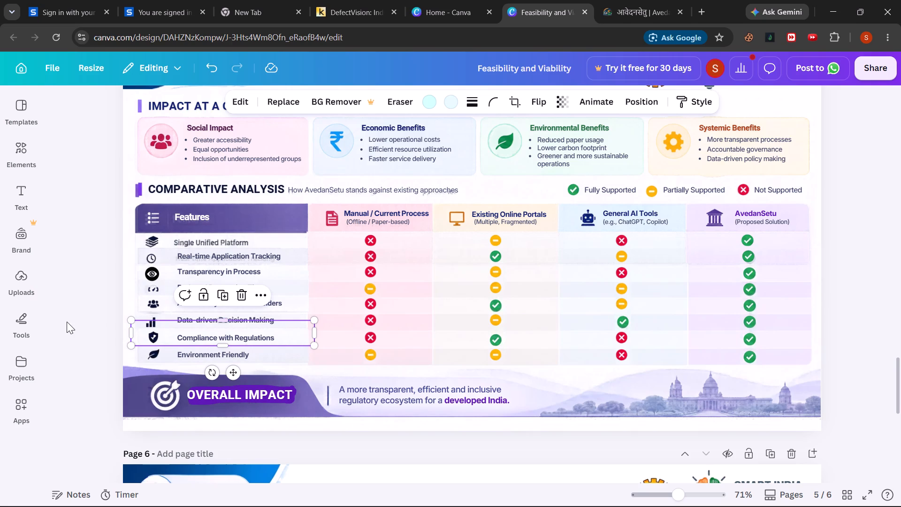
click(67, 322)
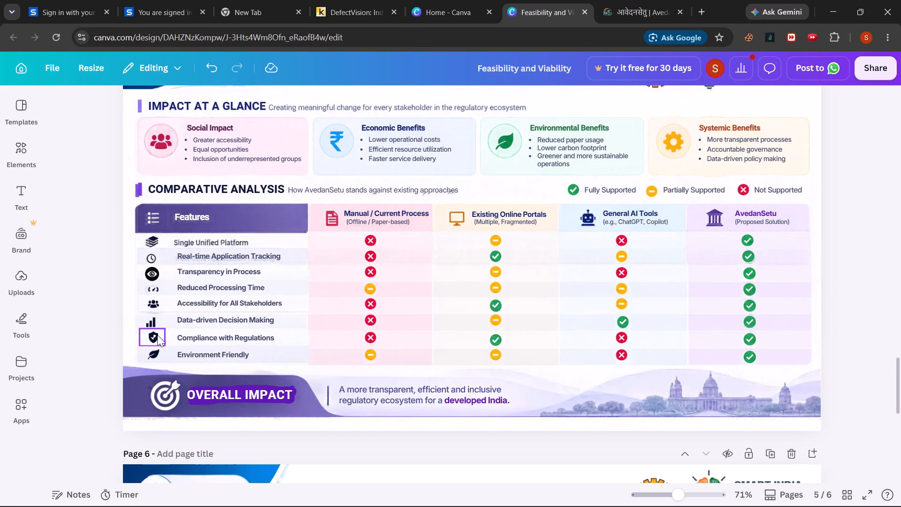
Nudge the shield, leaf and people icons slightly left to line them up with the other icons in the Features column.
click(154, 335)
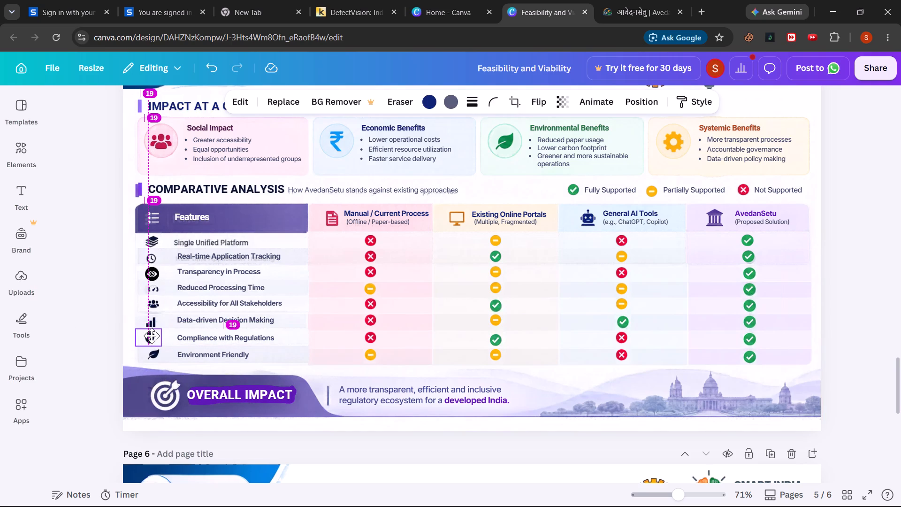
click(105, 353)
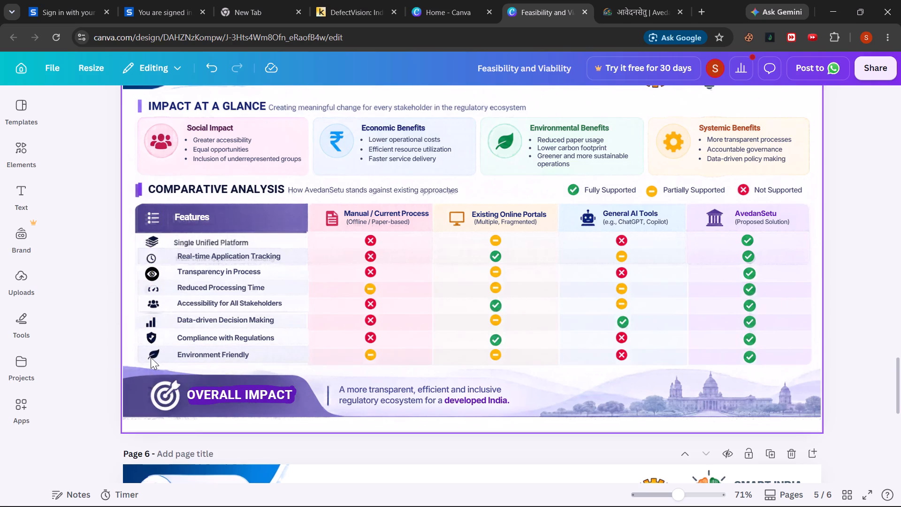
click(156, 356)
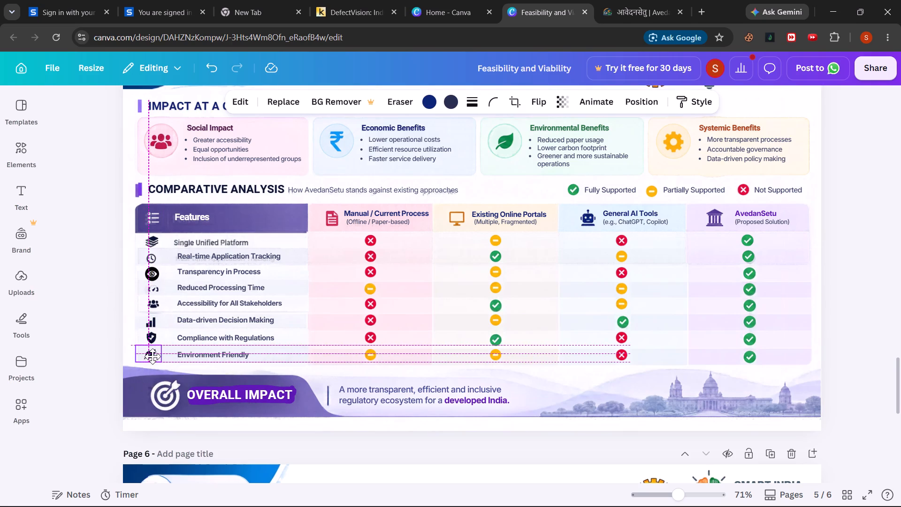
click(109, 346)
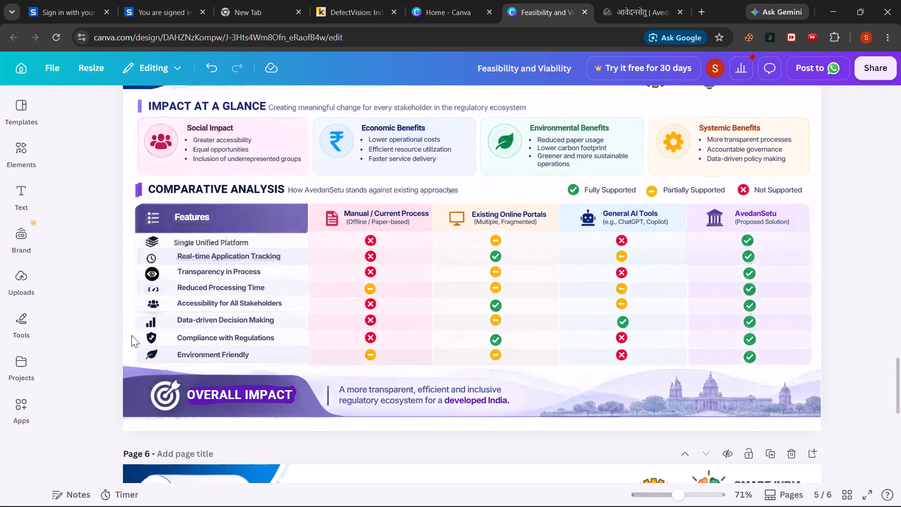
click(158, 306)
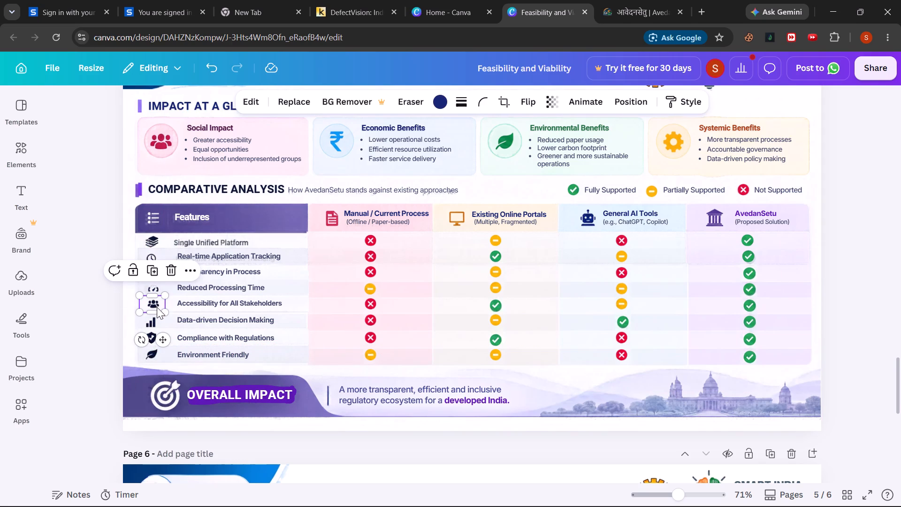
click(85, 325)
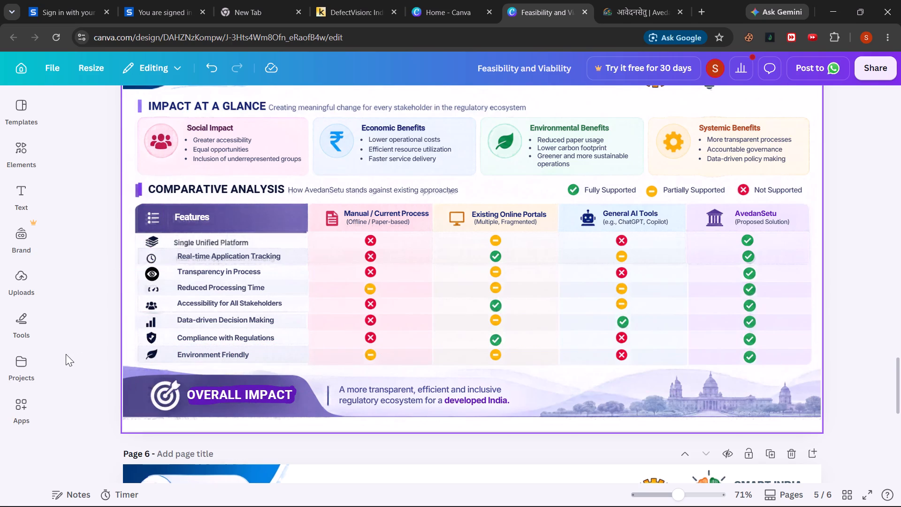
Cut the overlapping layers icon beside Single Unified Platform and the clock icon beside Real-time Application Tracking.
click(151, 241)
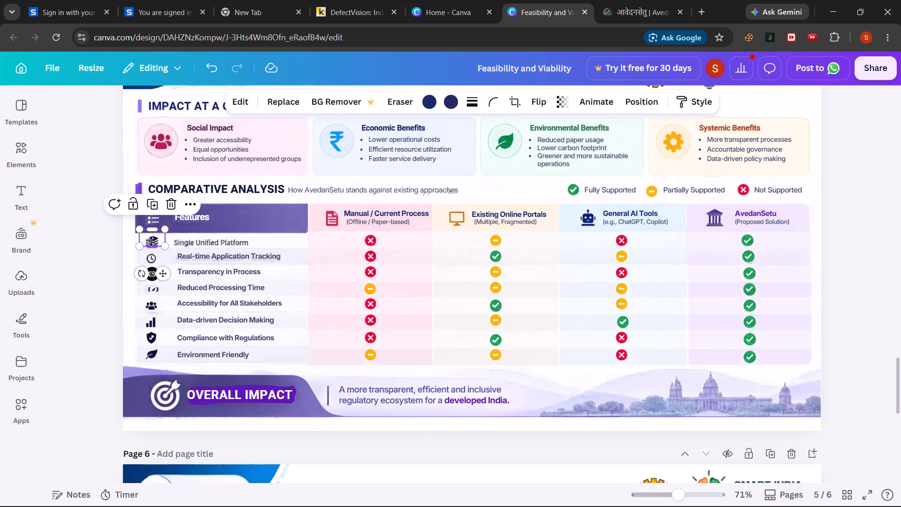
key(ctrl+x)
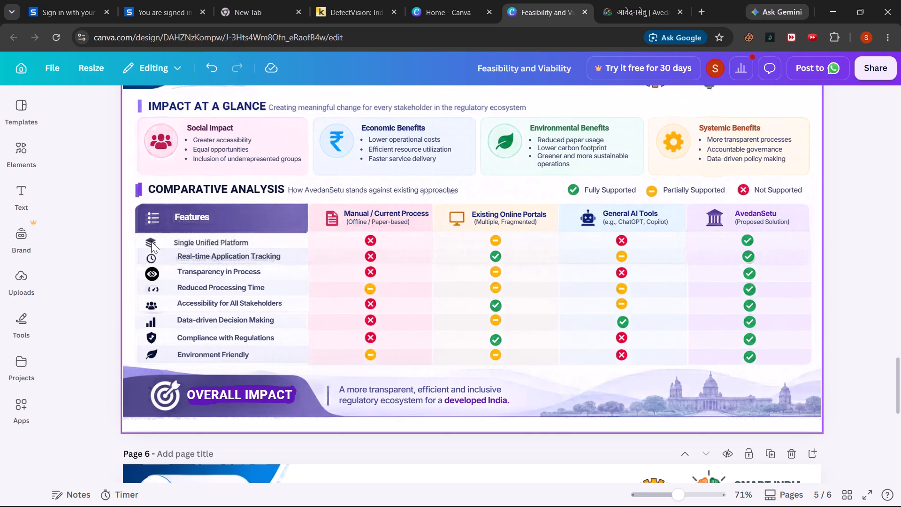
click(102, 297)
click(150, 255)
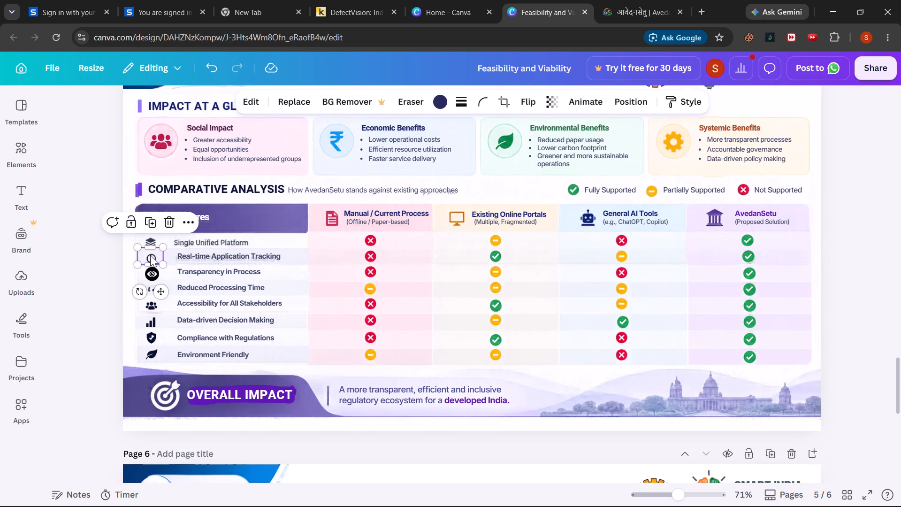
key(ctrl+x)
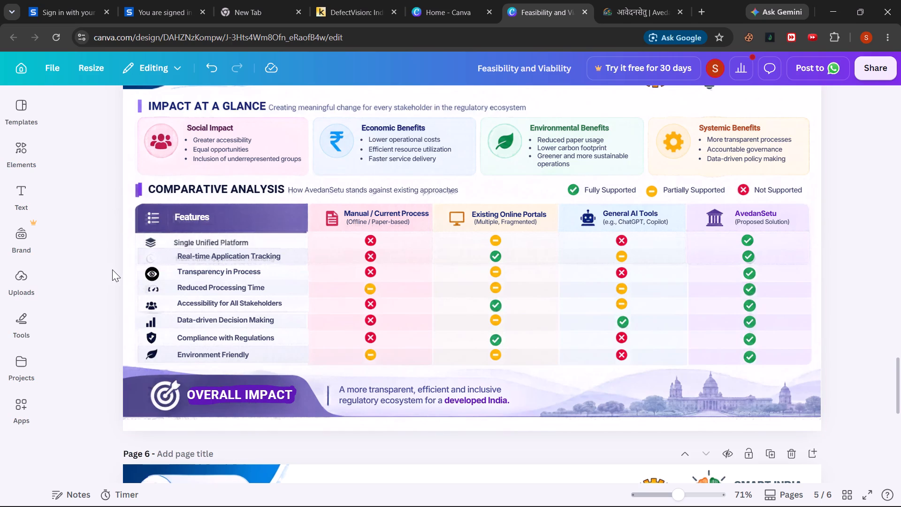
Replace the "black eye" element search with a search for "clock icon".
click(107, 269)
click(17, 175)
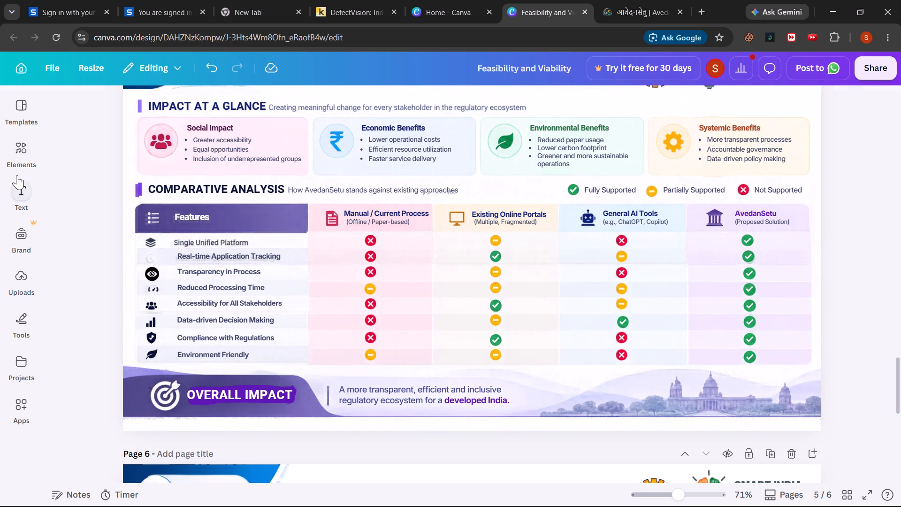
click(17, 163)
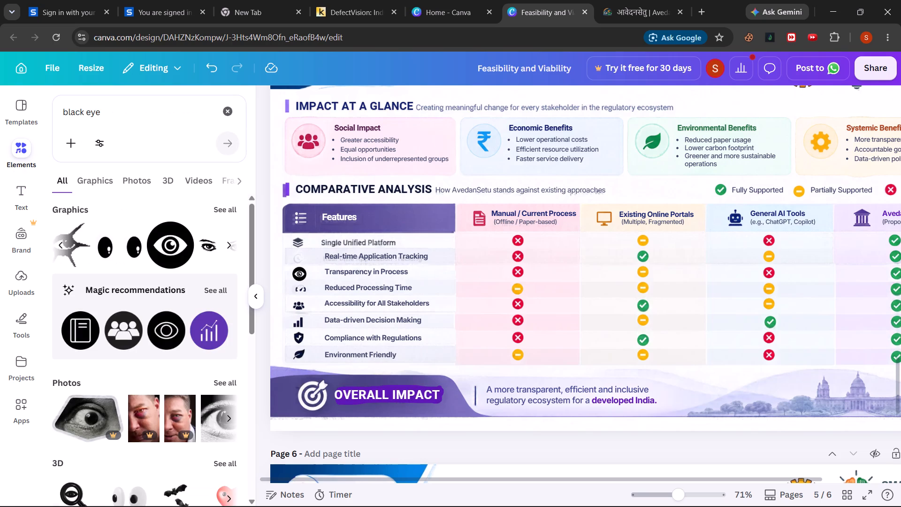
click(107, 117)
key(BackSpace)
key(BackSpace)
key(BackSpace)
key(BackSpace)
key(BackSpace)
key(BackSpace)
key(BackSpace)
key(BackSpace)
key(BackSpace)
key(BackSpace)
key(BackSpace)
key(BackSpace)
key(BackSpace)
key(BackSpace)
key(BackSpace)
key(BackSpace)
key(BackSpace)
key(BackSpace)
key(BackSpace)
key(BackSpace)
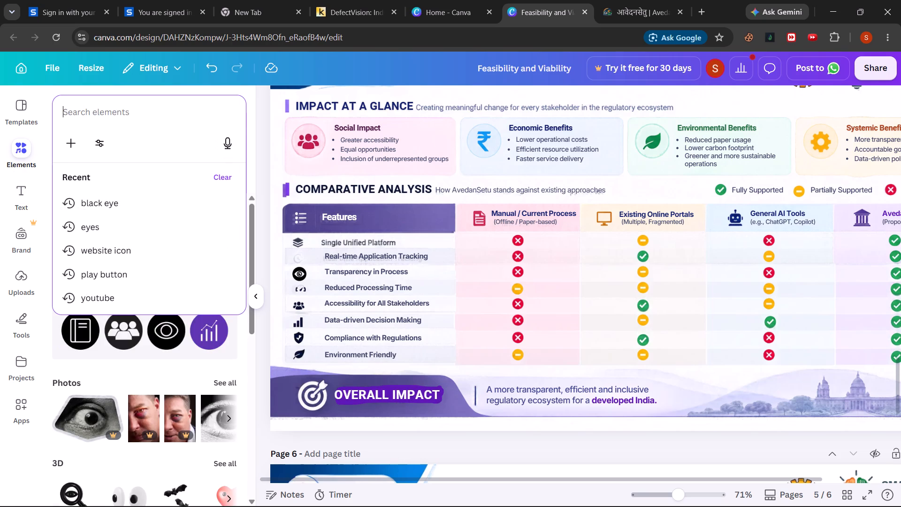
key(l)
key(BackSpace)
text(clock)
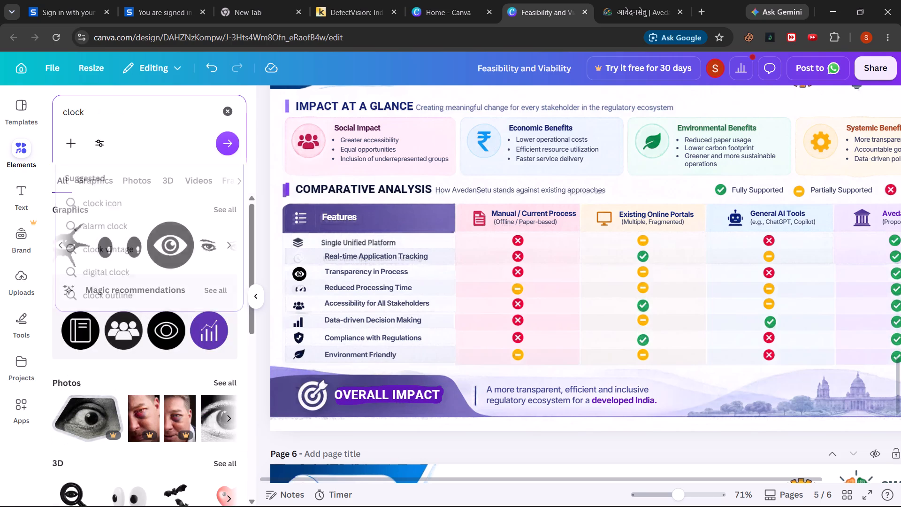
click(136, 199)
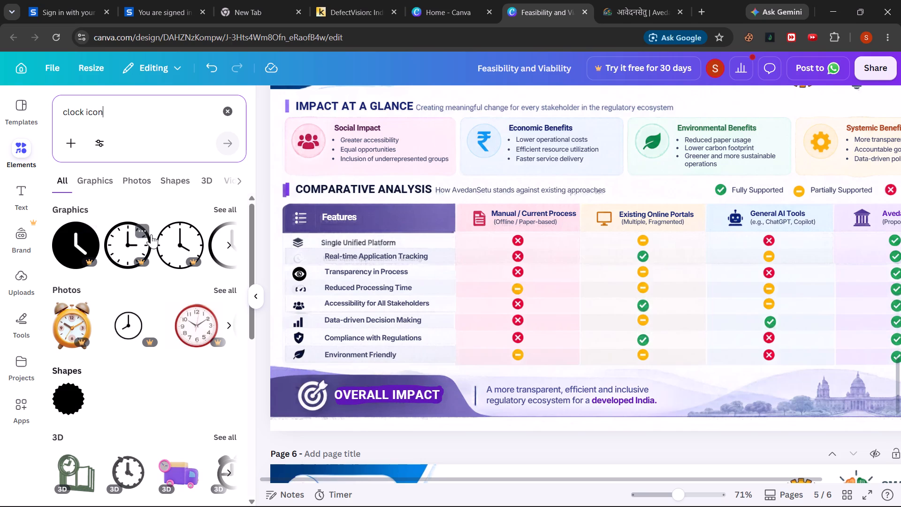
Add the black alarm clock graphic with two bells from the clock icon results to page 5.
scroll(151, 234, left, 4)
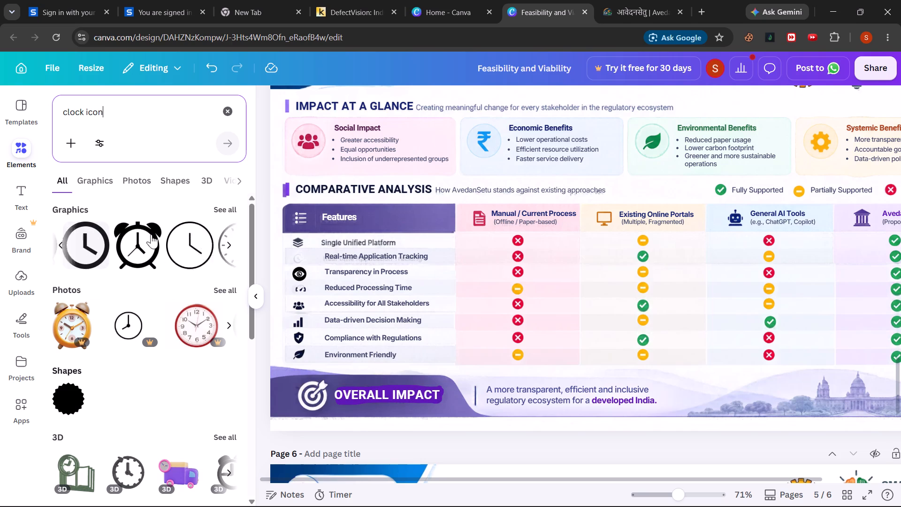
scroll(151, 234, left, 1)
click(102, 246)
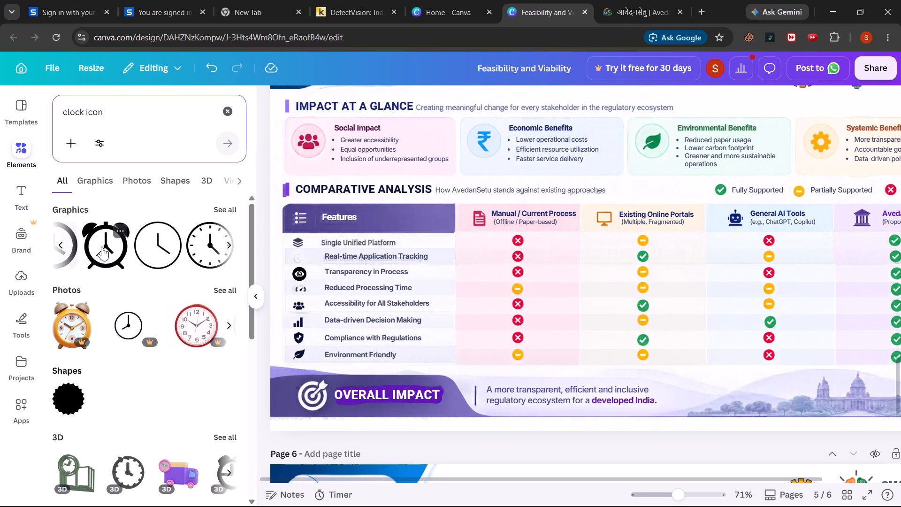
click(27, 154)
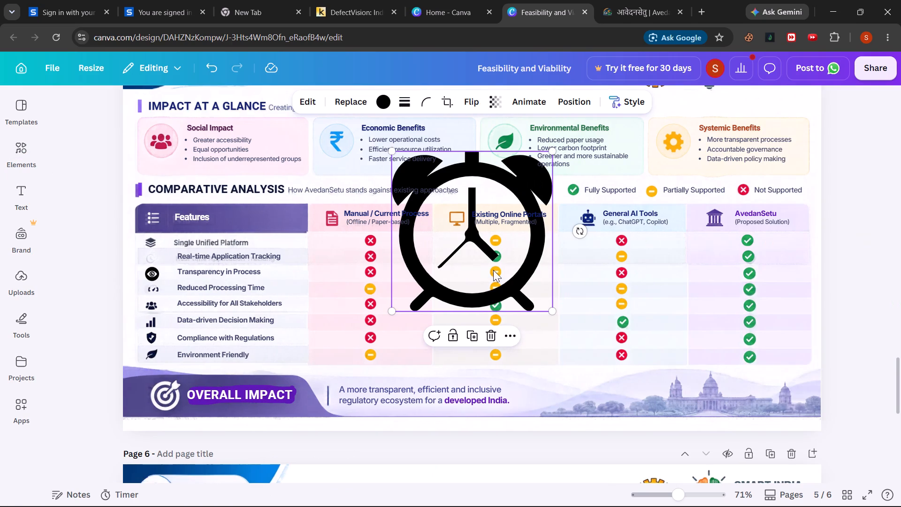
Shrink the alarm clock to about 33 × 32 and place it in front of Real-time Application Tracking, aligned with the other row icons.
drag(390, 309, 455, 236)
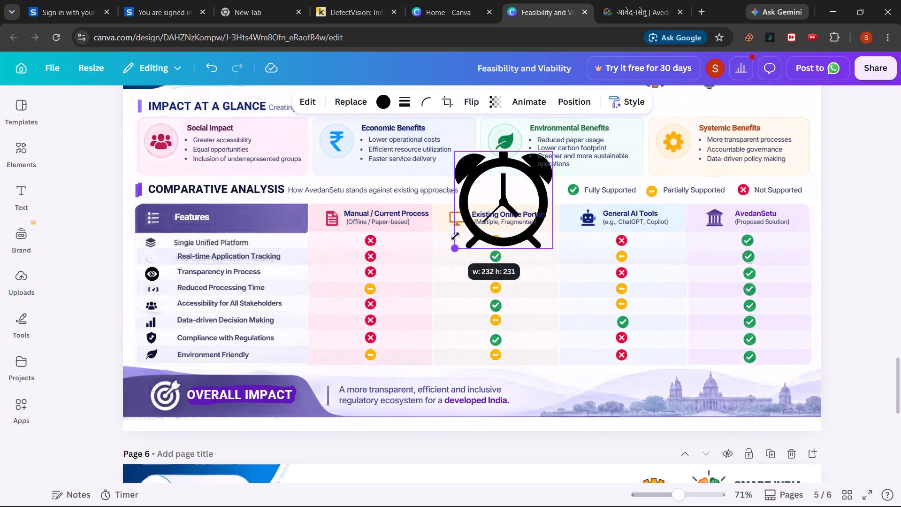
drag(455, 236, 523, 177)
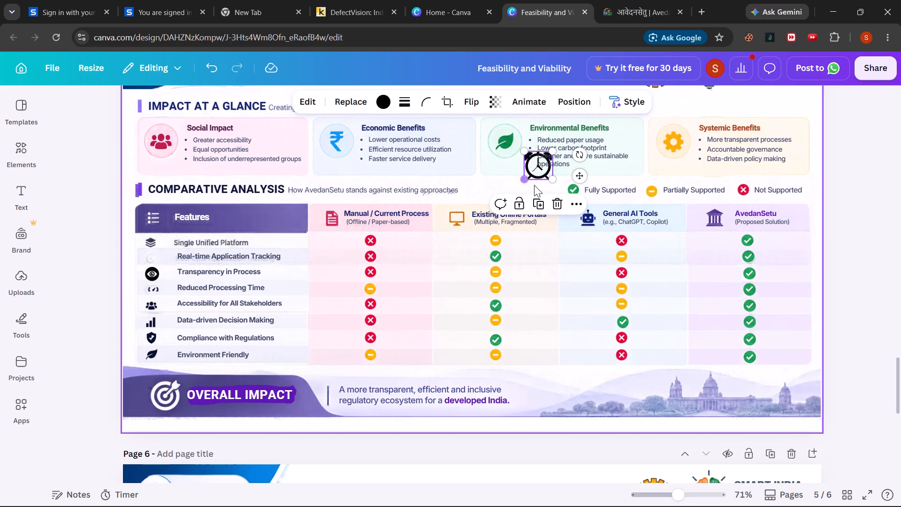
drag(579, 175, 577, 176)
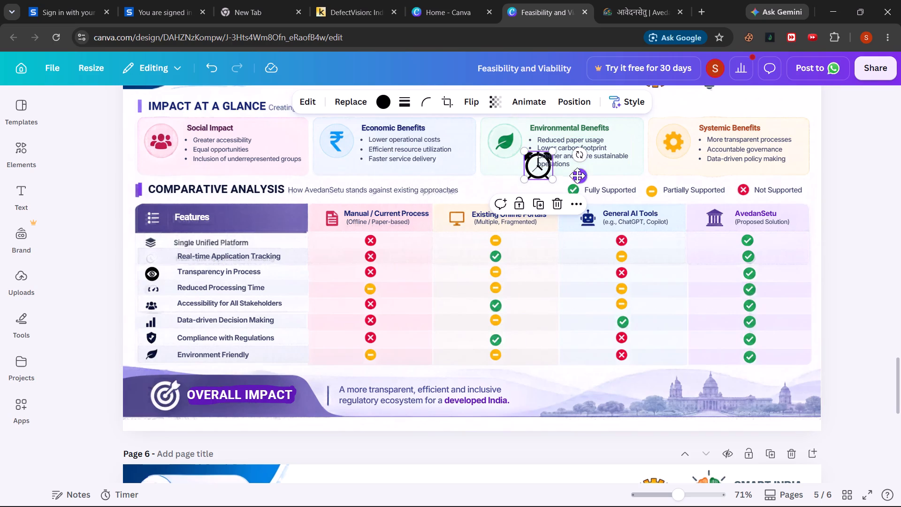
drag(577, 176, 179, 272)
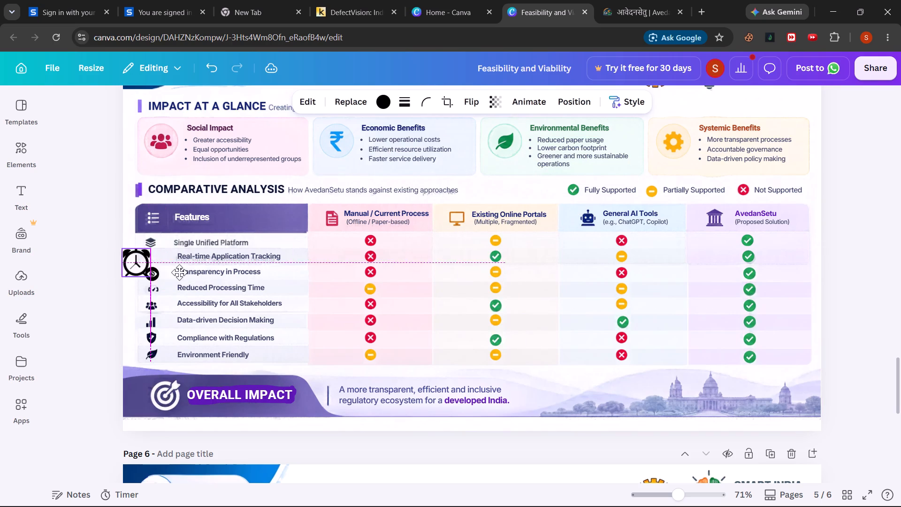
drag(179, 272, 200, 268)
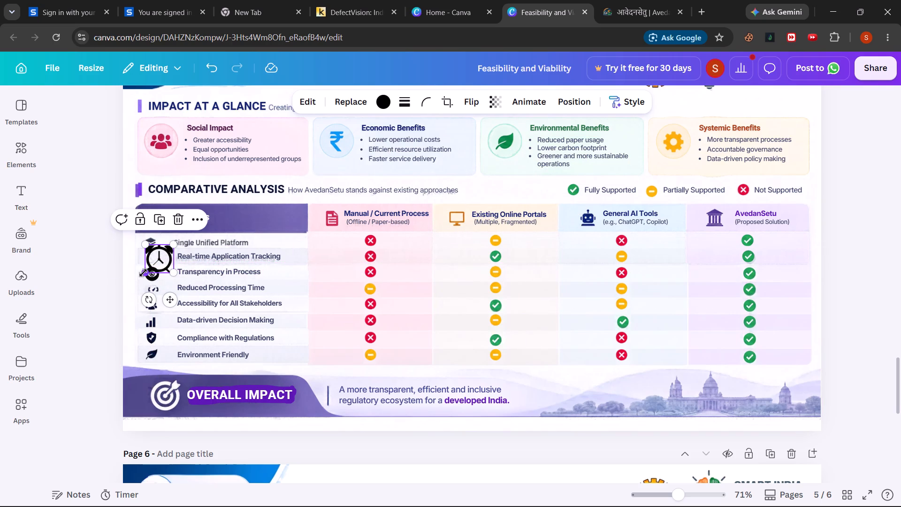
drag(143, 273, 154, 261)
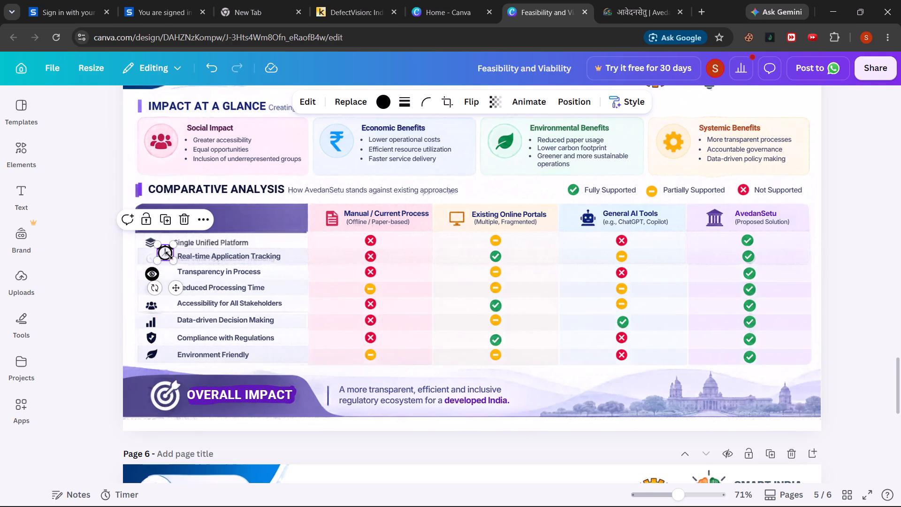
drag(177, 287, 169, 290)
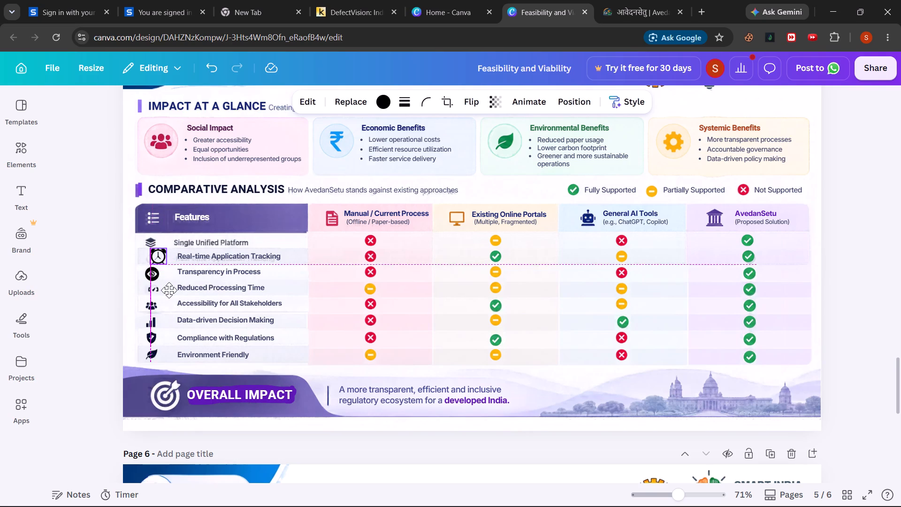
drag(169, 290, 163, 291)
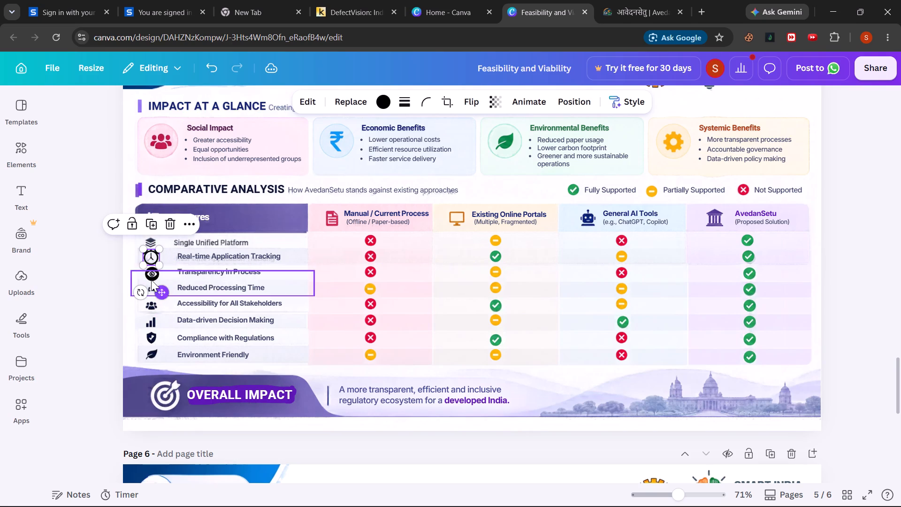
click(142, 264)
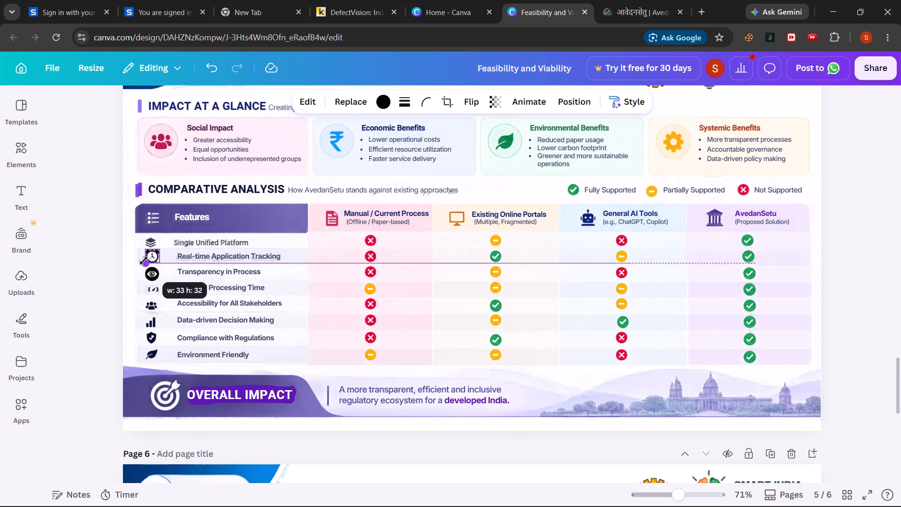
click(166, 290)
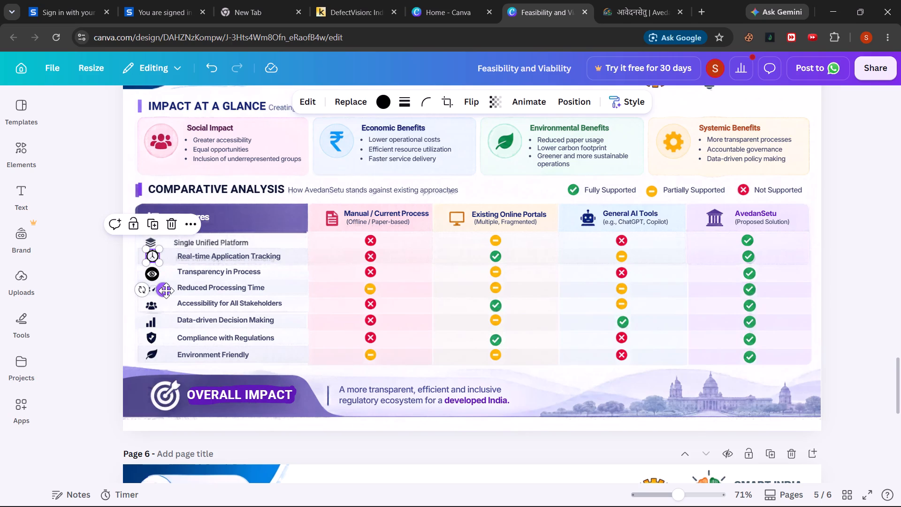
click(85, 279)
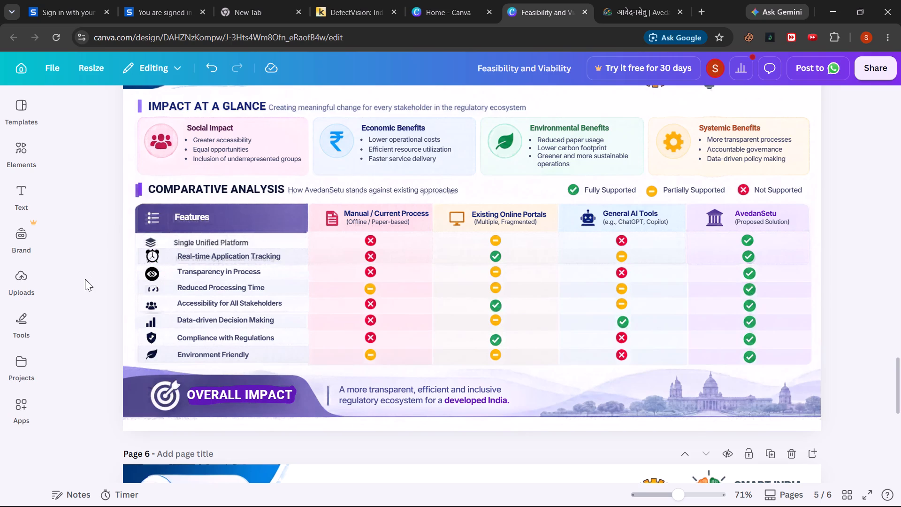
Enlarge the people icon beside Accessibility for All Stakeholders and recentre it in its row, in line with the other icons.
click(153, 301)
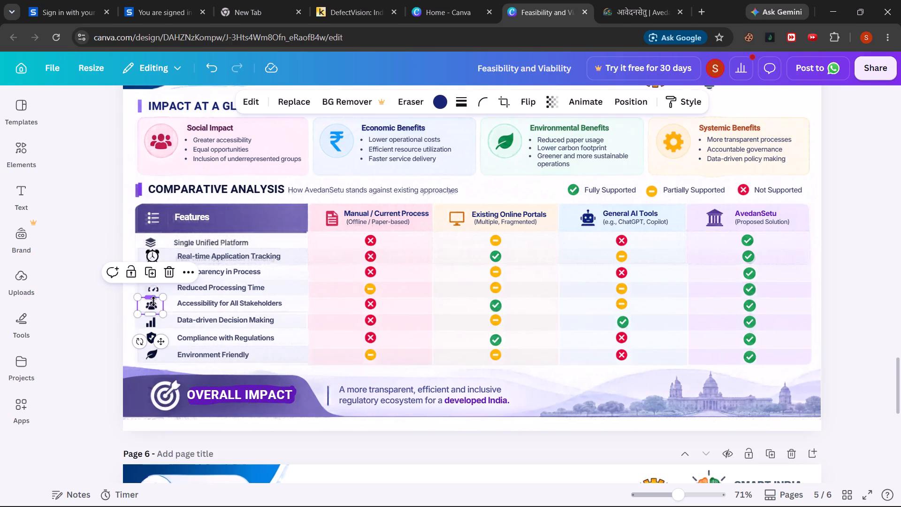
drag(163, 311, 167, 314)
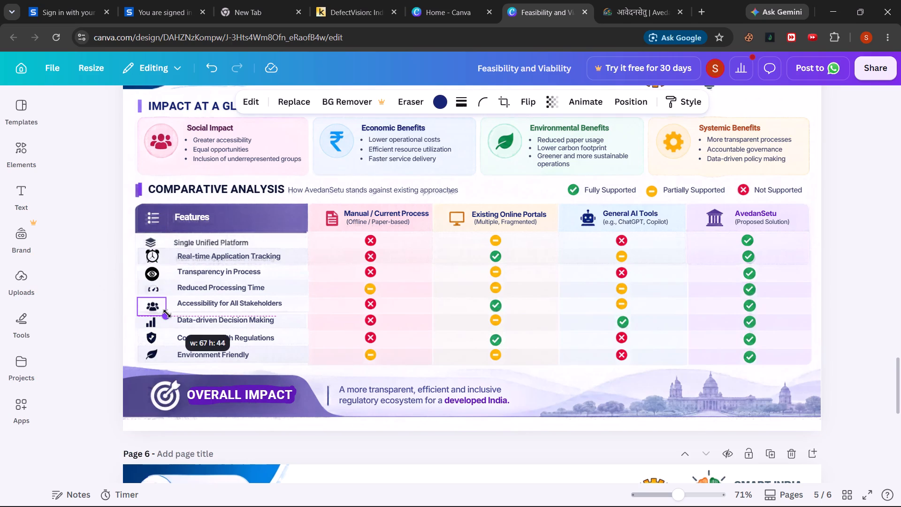
drag(167, 314, 171, 316)
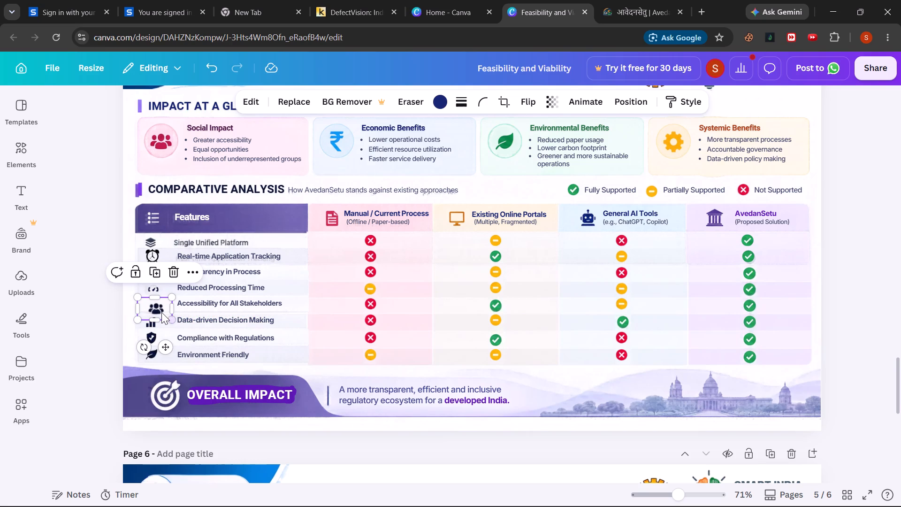
drag(167, 351, 167, 347)
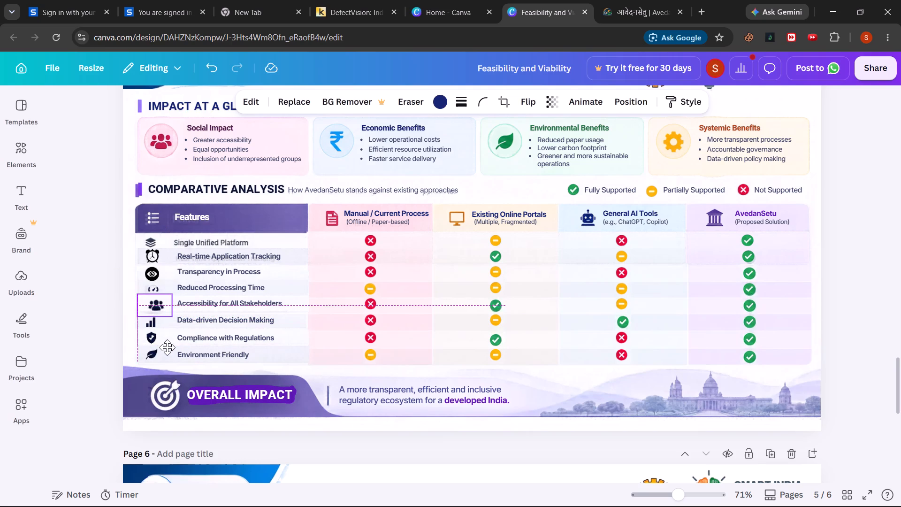
drag(167, 347, 165, 346)
click(111, 348)
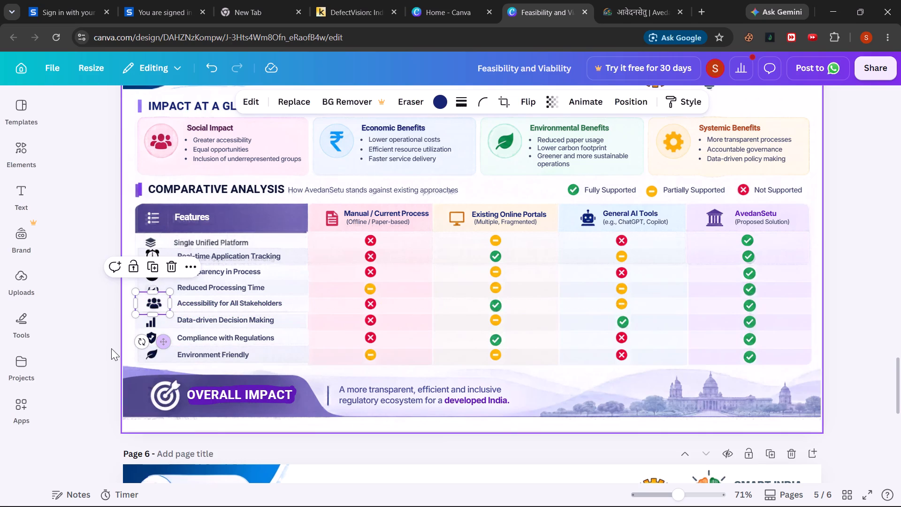
click(159, 302)
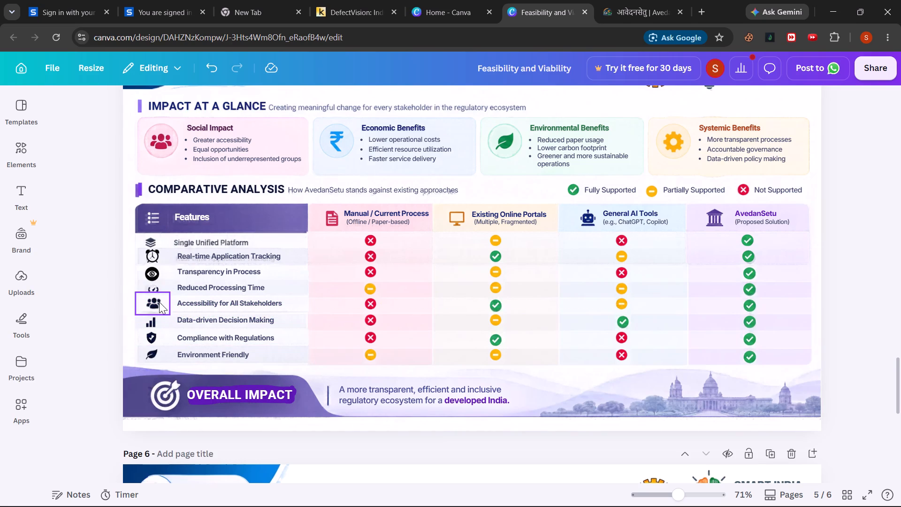
click(162, 340)
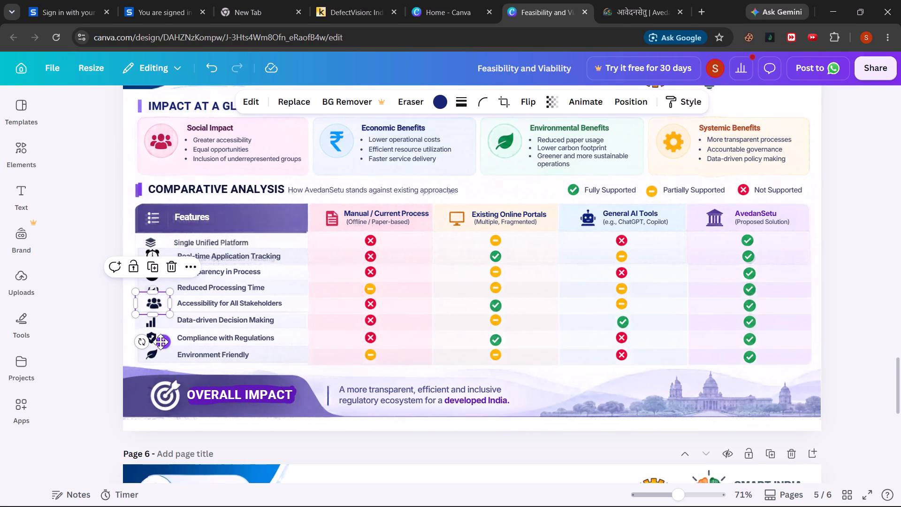
click(82, 337)
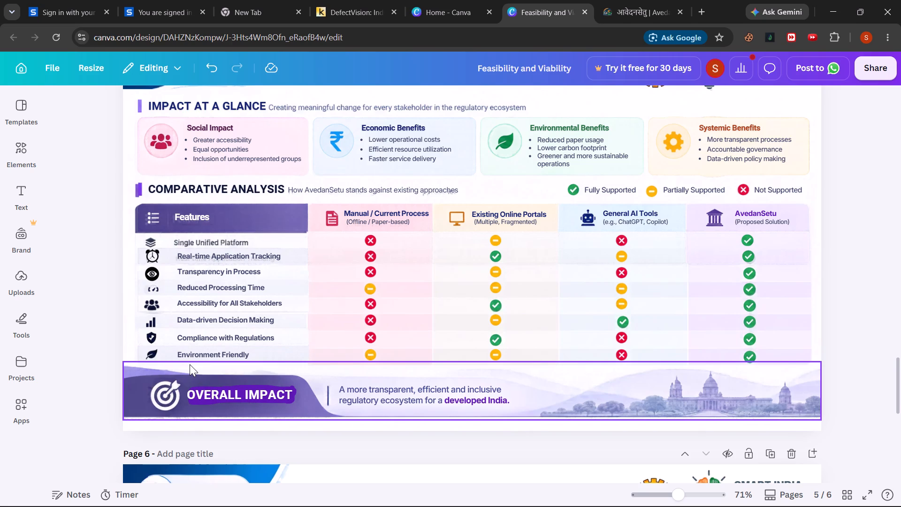
Nudge the eye icon and the people icon slightly right to line them up with the other icons in the Features column.
double_click(152, 274)
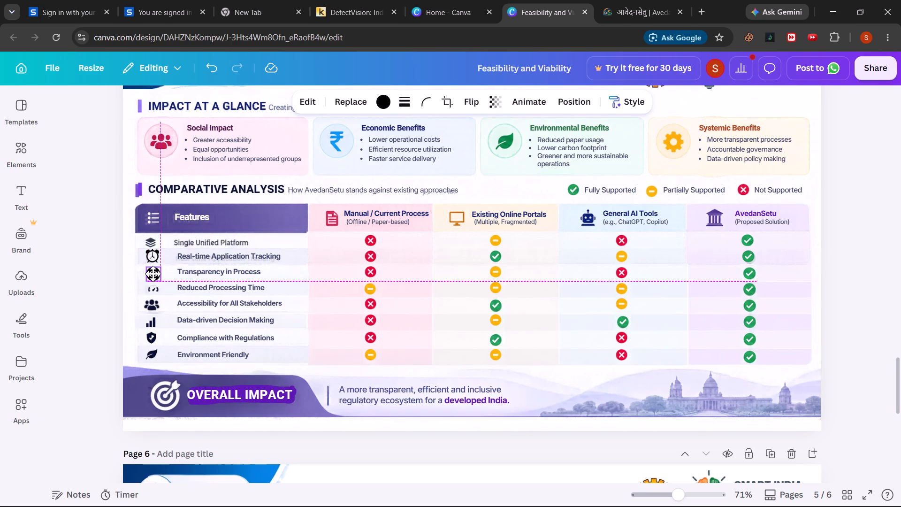
click(61, 290)
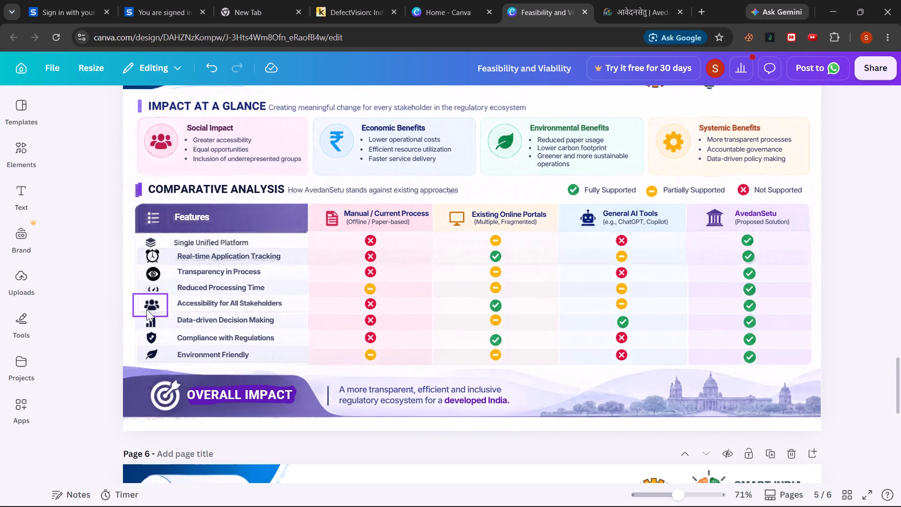
click(151, 302)
click(151, 302)
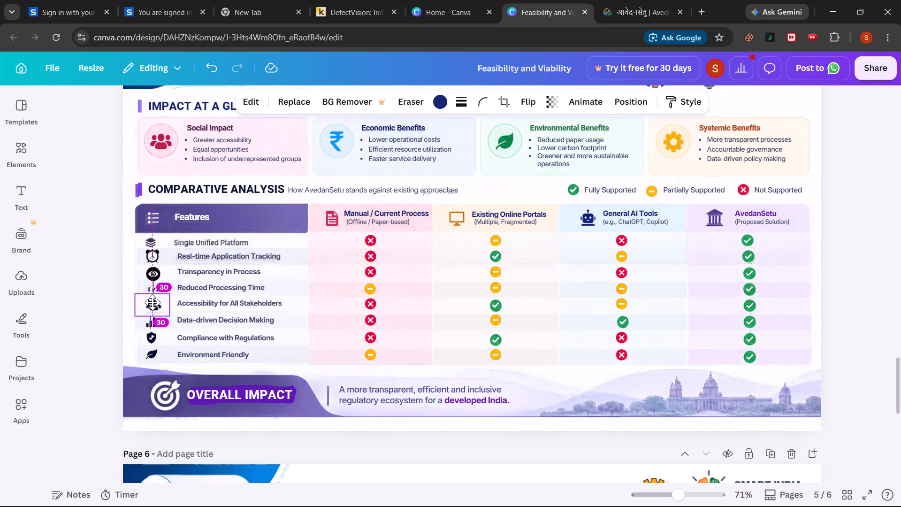
click(90, 302)
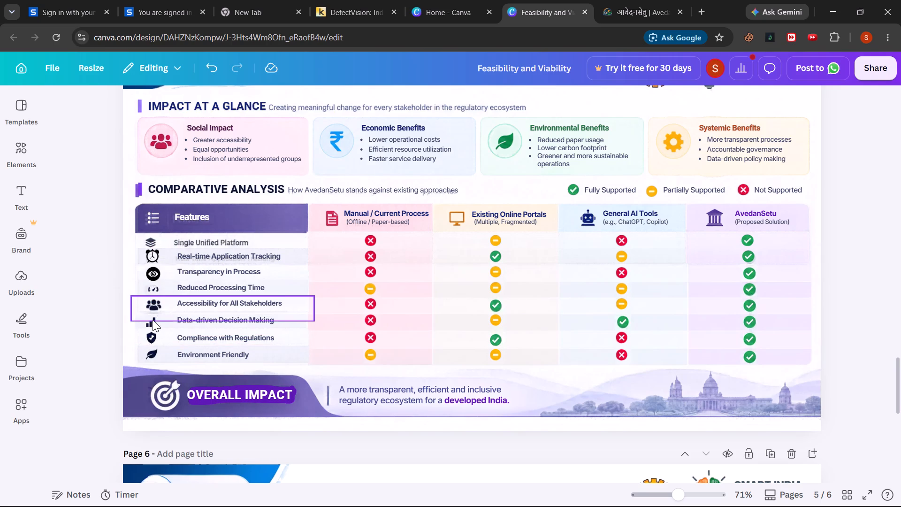
click(48, 318)
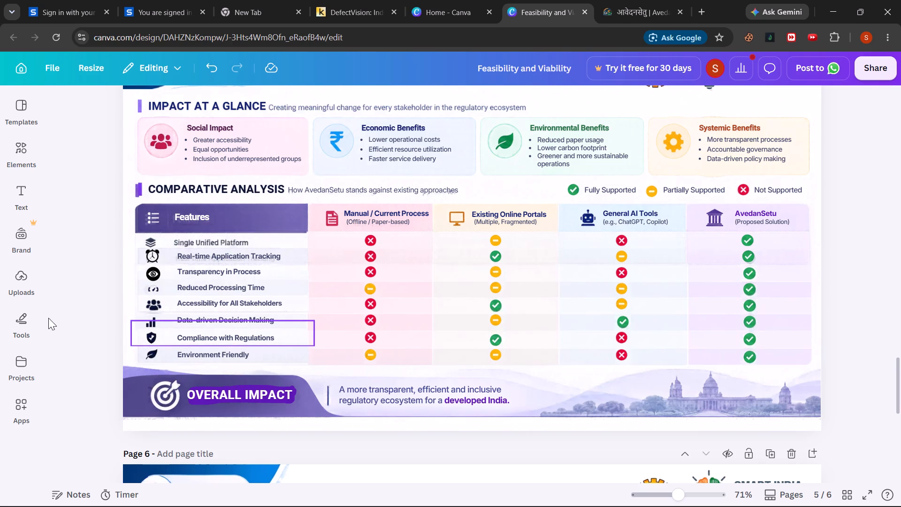
Shrink the people icon beside Accessibility for All Stakeholders slightly.
click(157, 309)
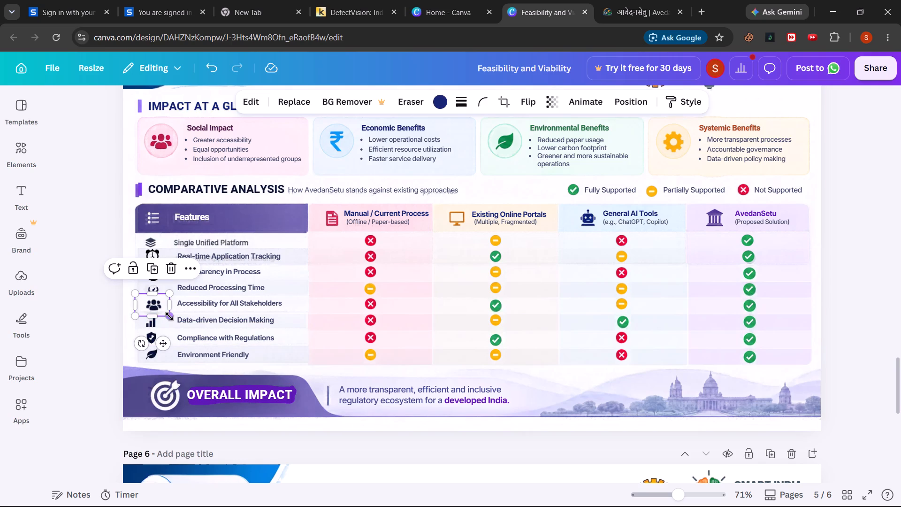
drag(169, 316, 165, 315)
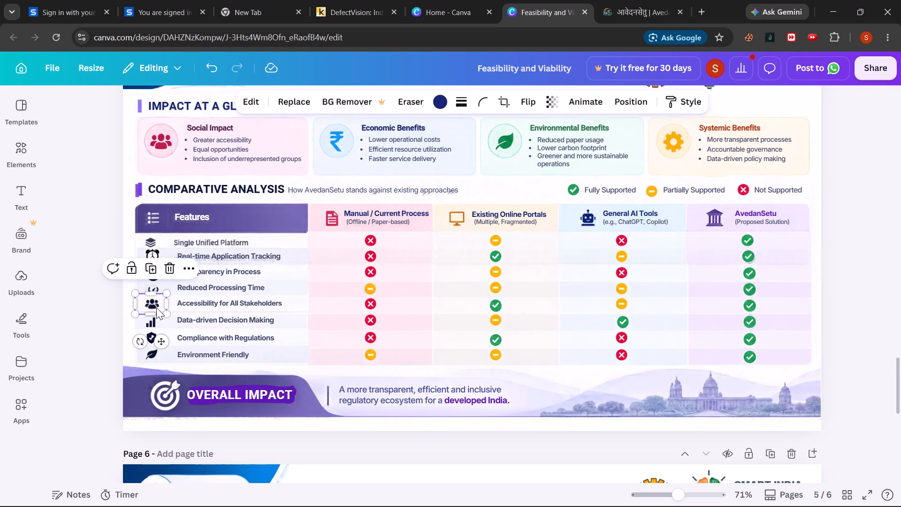
Shrink the eye icon beside Transparency in Process slightly.
click(101, 306)
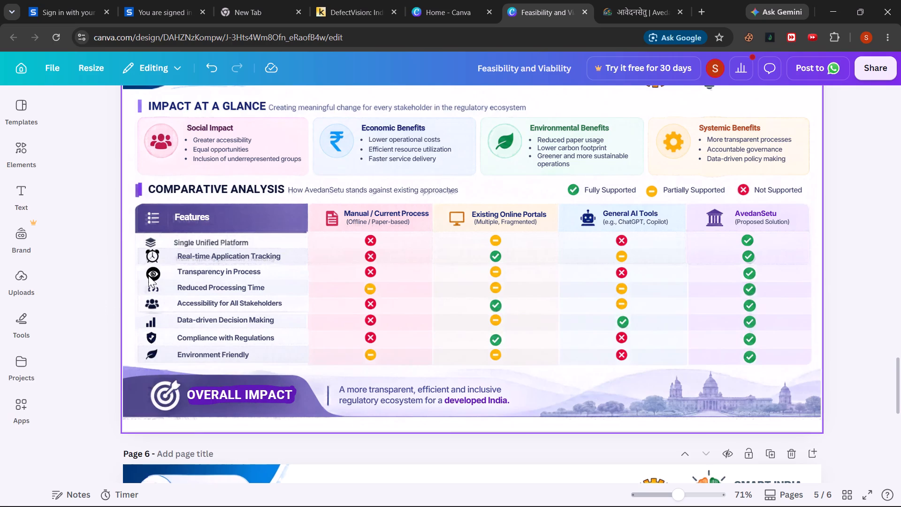
click(152, 269)
click(163, 280)
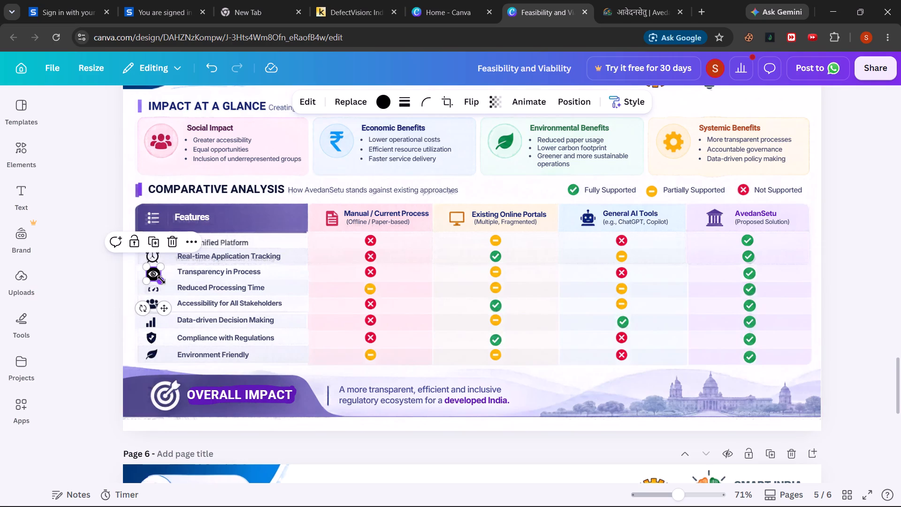
click(116, 281)
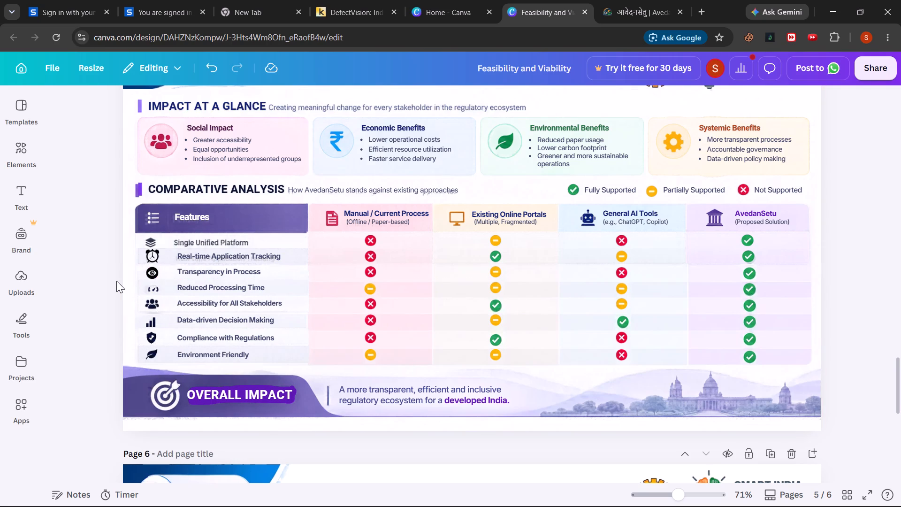
Shrink the alarm clock icon beside Real-time Application Tracking to about 27 × 27.
click(153, 253)
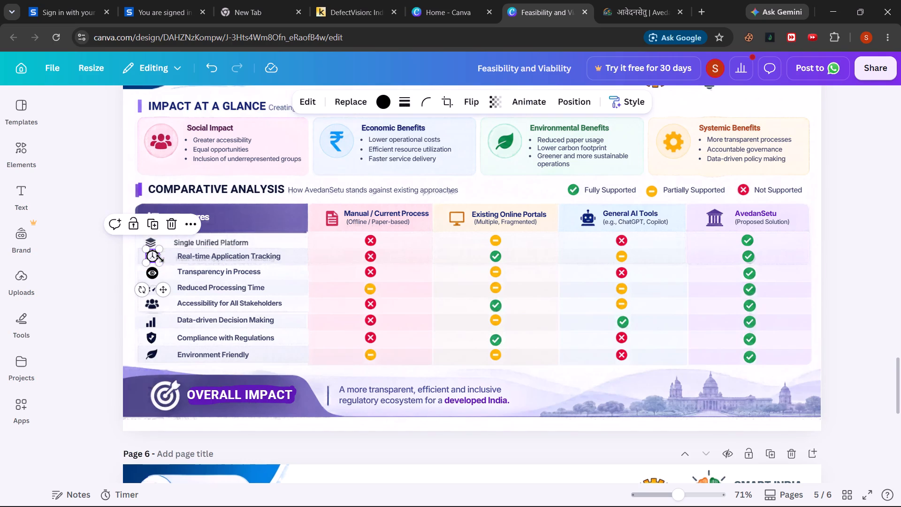
click(160, 260)
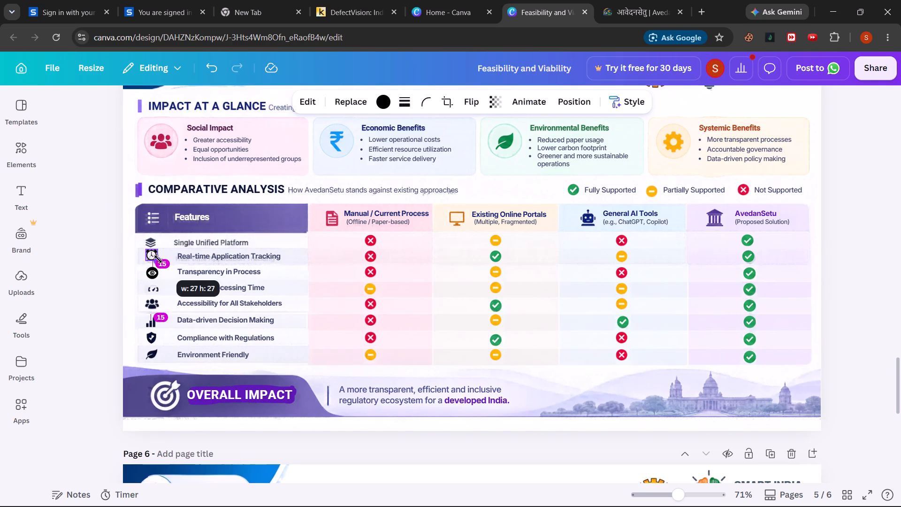
click(115, 258)
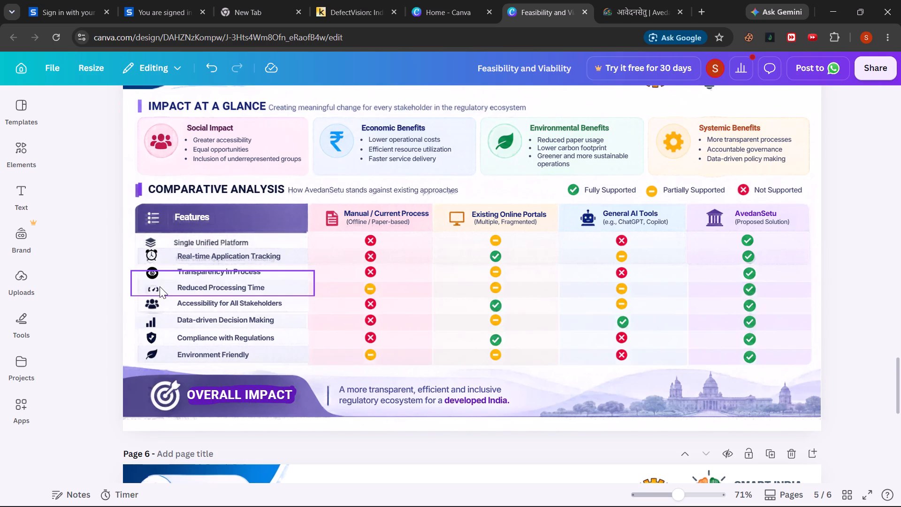
click(76, 280)
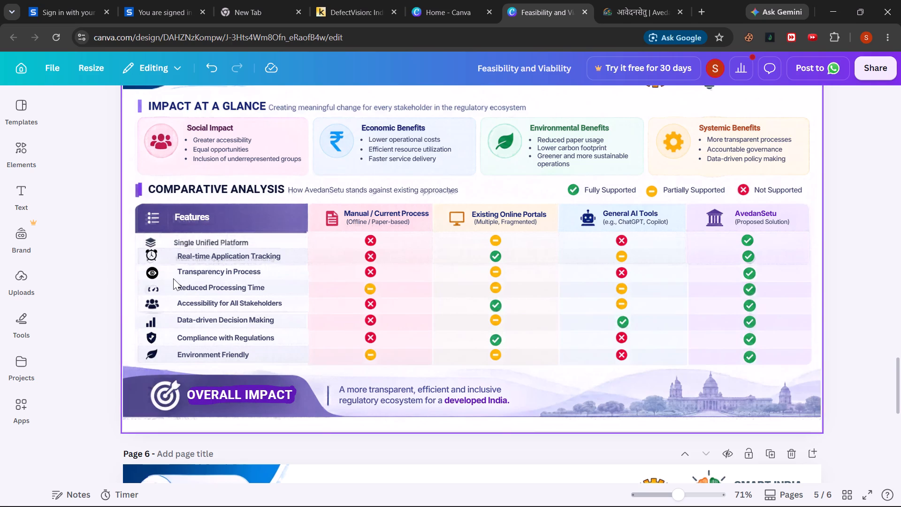
Nudge the eye icon beside Transparency in Process slightly down and left, in line with the alarm clock above.
double_click(153, 273)
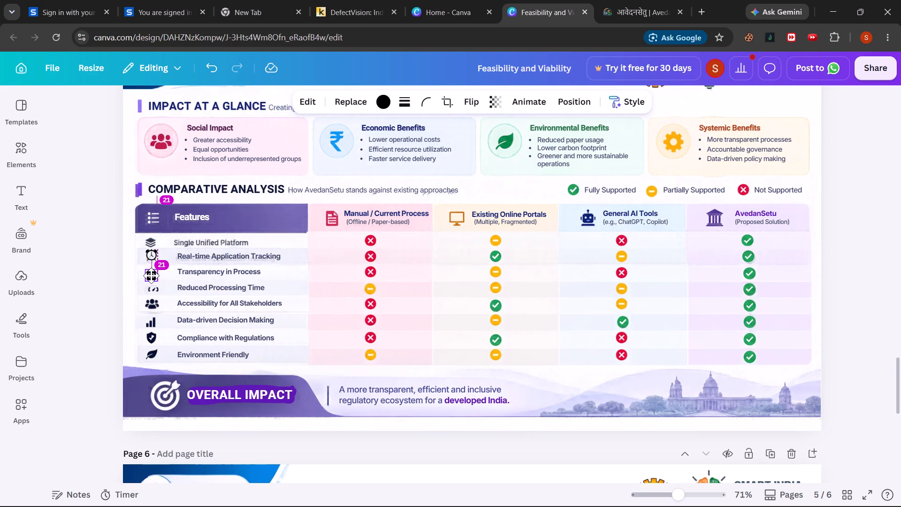
click(67, 280)
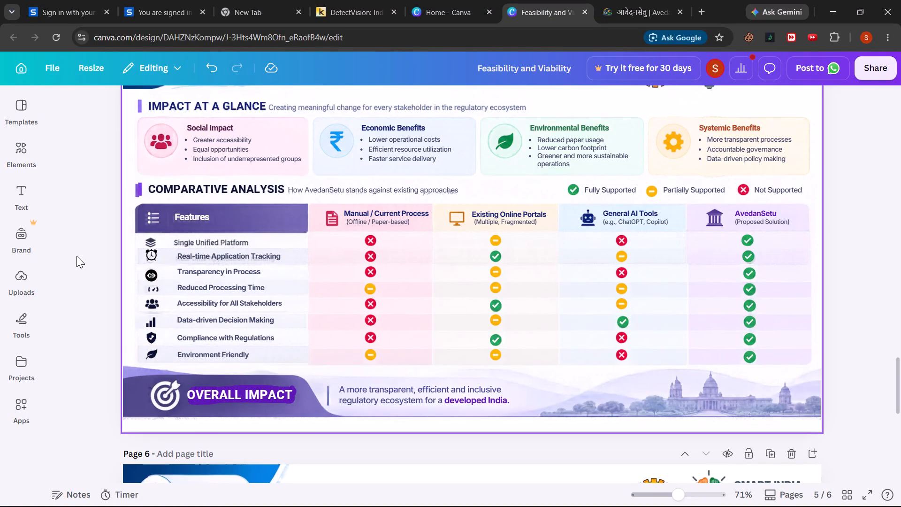
Search for "tick" and insert the black circled tick graphic onto page 5.
click(16, 107)
click(112, 108)
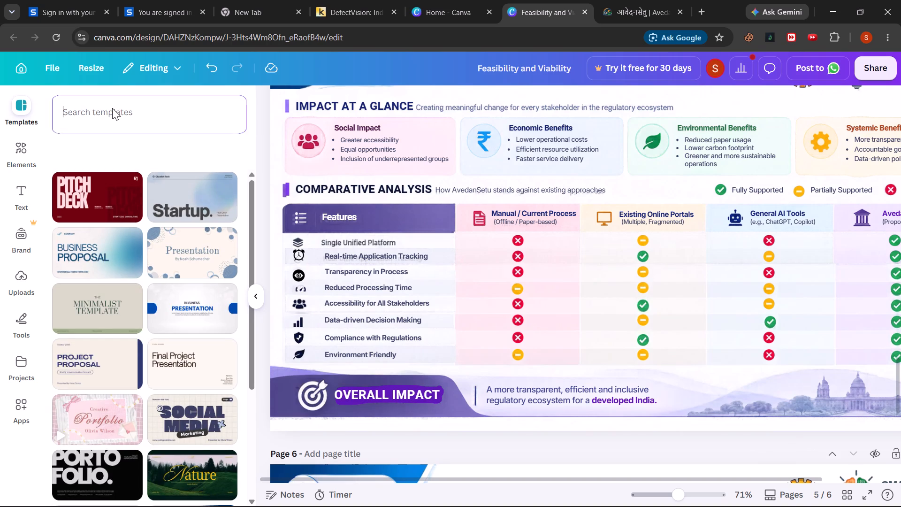
text(tick)
key(Return)
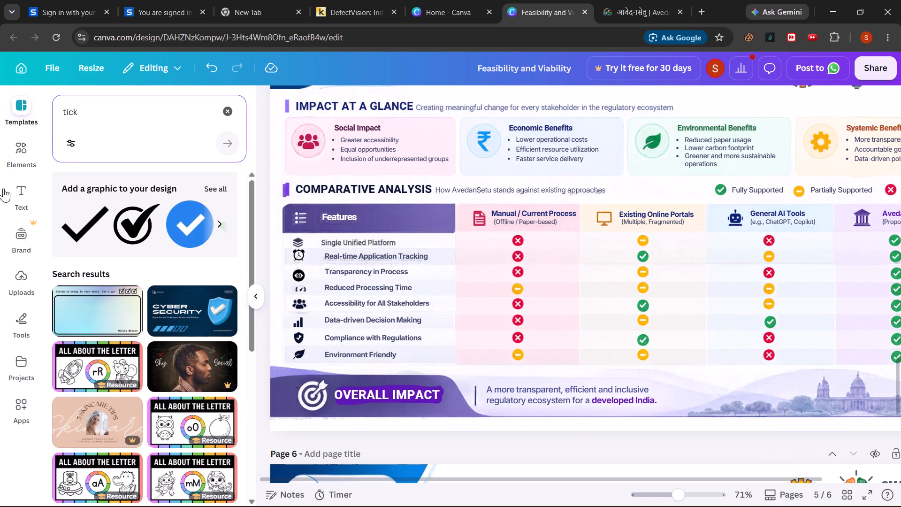
click(136, 220)
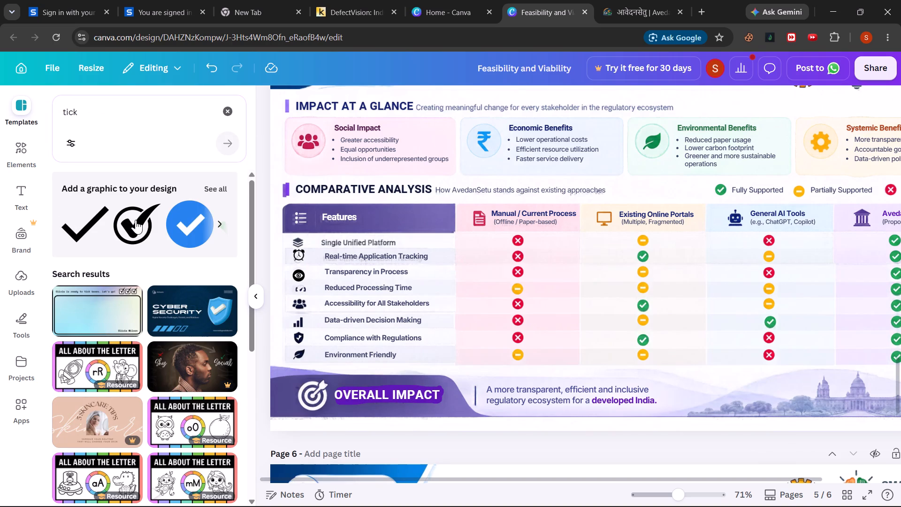
click(16, 109)
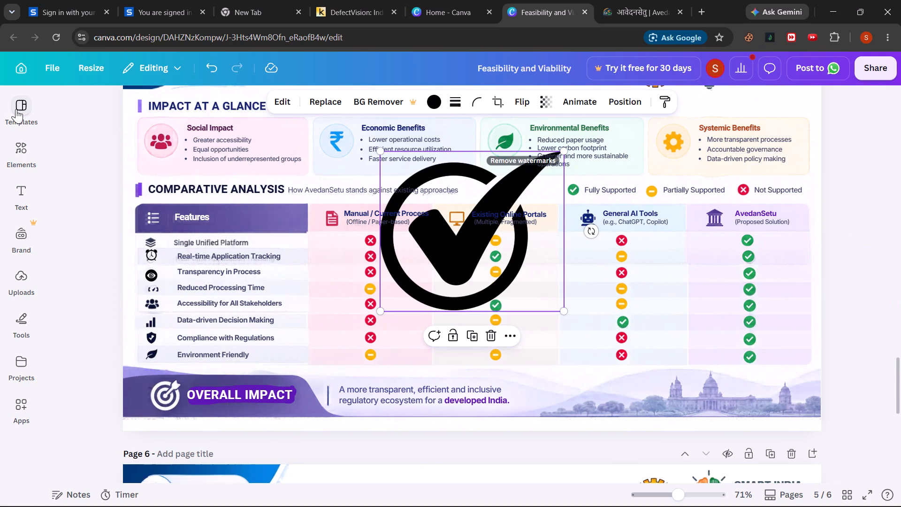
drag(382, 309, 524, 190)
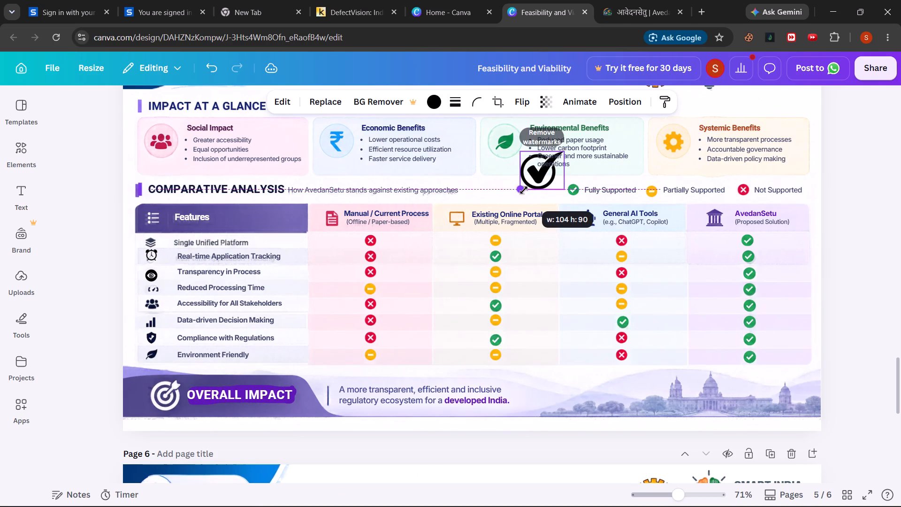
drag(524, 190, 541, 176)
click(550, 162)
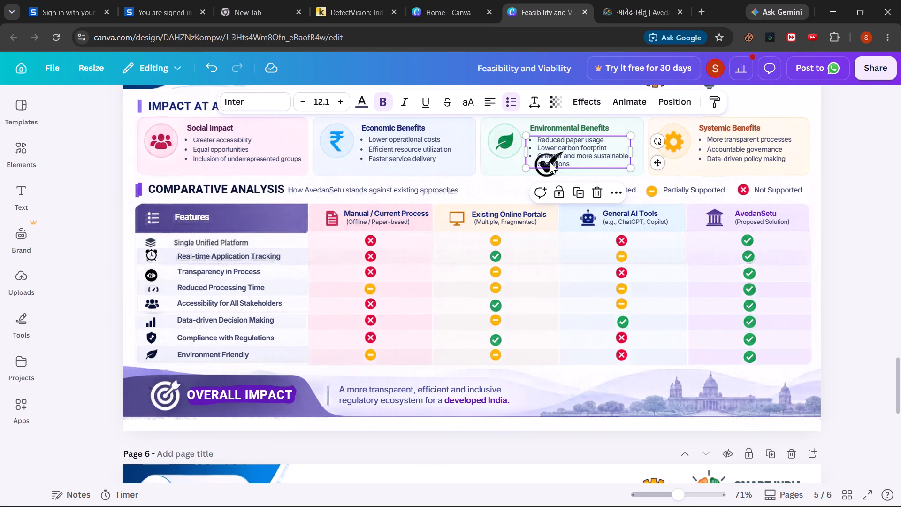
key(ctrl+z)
Shrink the circled tick to roughly row-icon size and place it over the icon beside Reduced Processing Time.
click(462, 274)
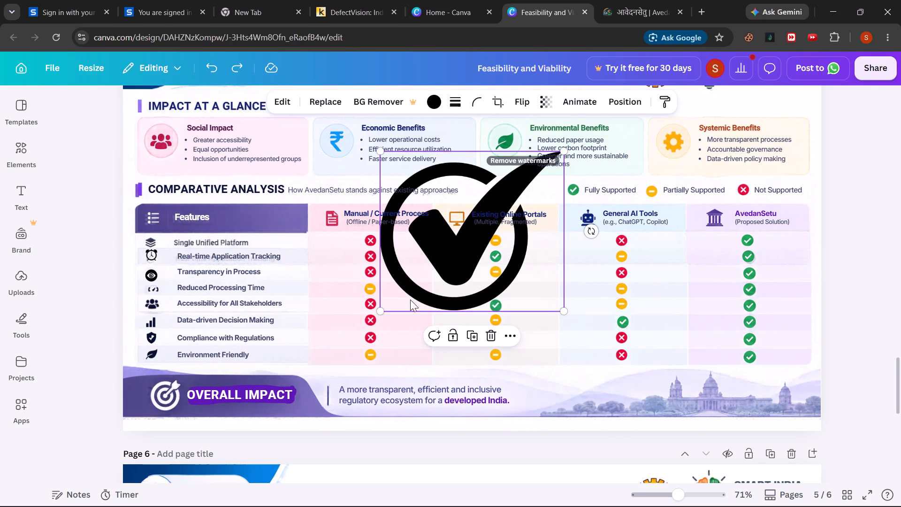
drag(381, 312, 548, 188)
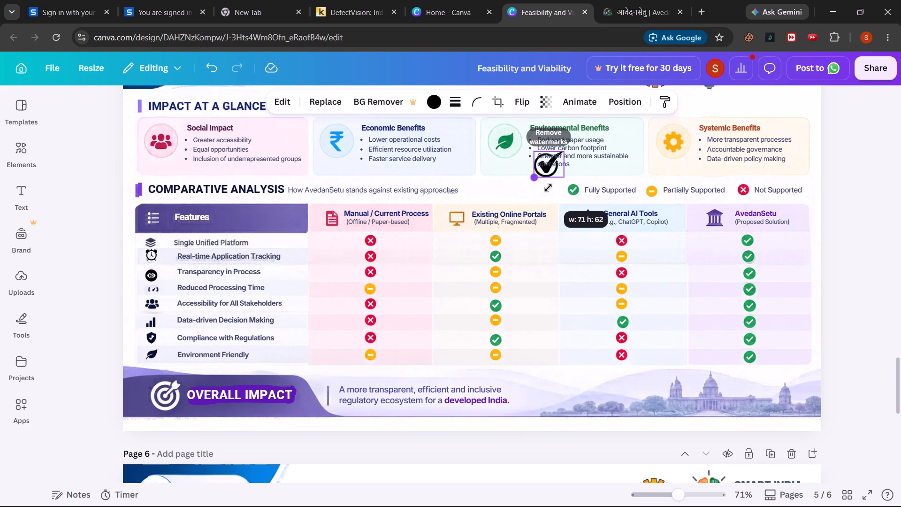
drag(548, 188, 558, 181)
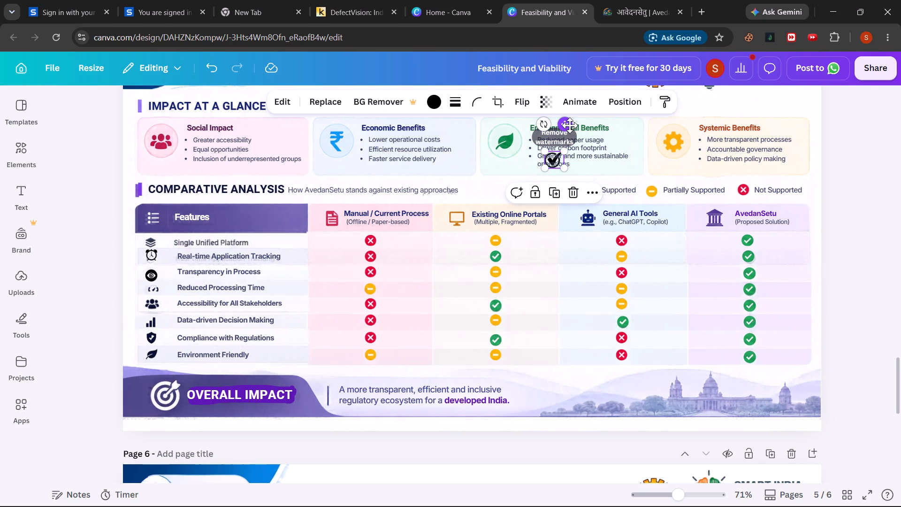
drag(570, 125, 170, 253)
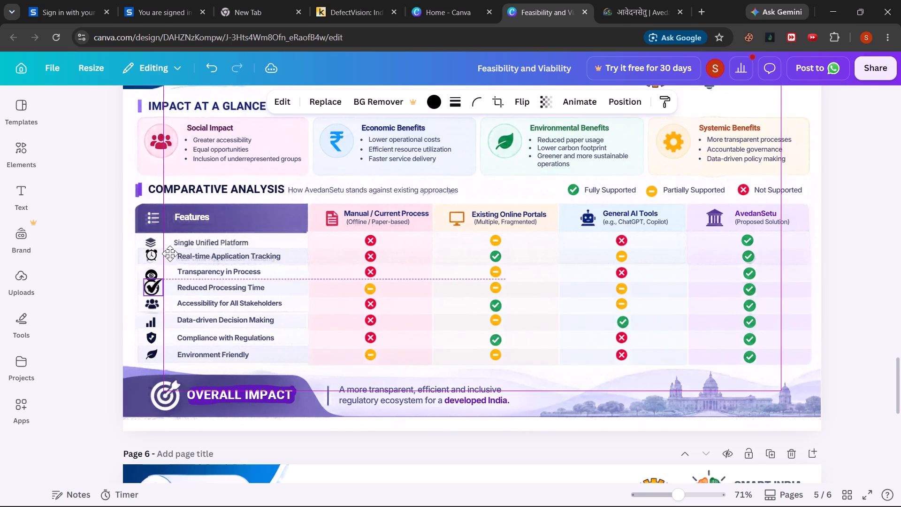
drag(170, 253, 170, 254)
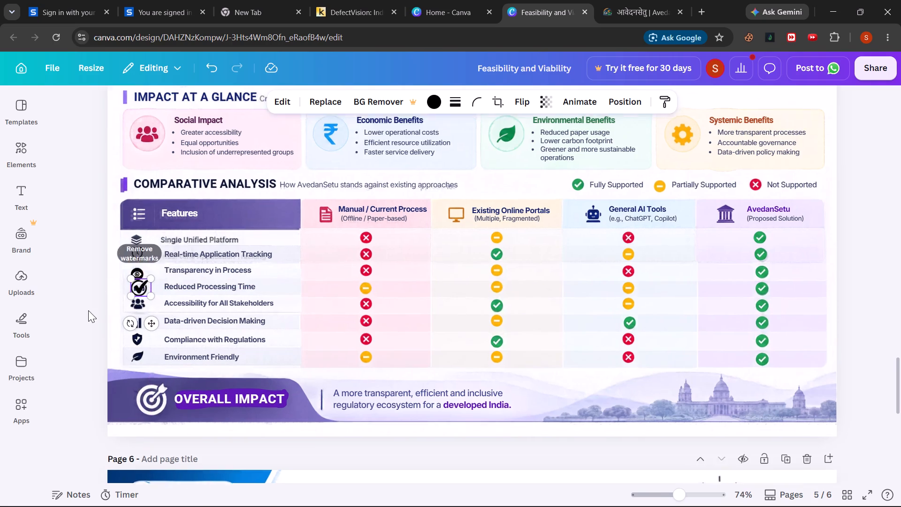
Shrink the circled tick further and recentre it beside Reduced Processing Time, in line with the eye icon.
click(99, 278)
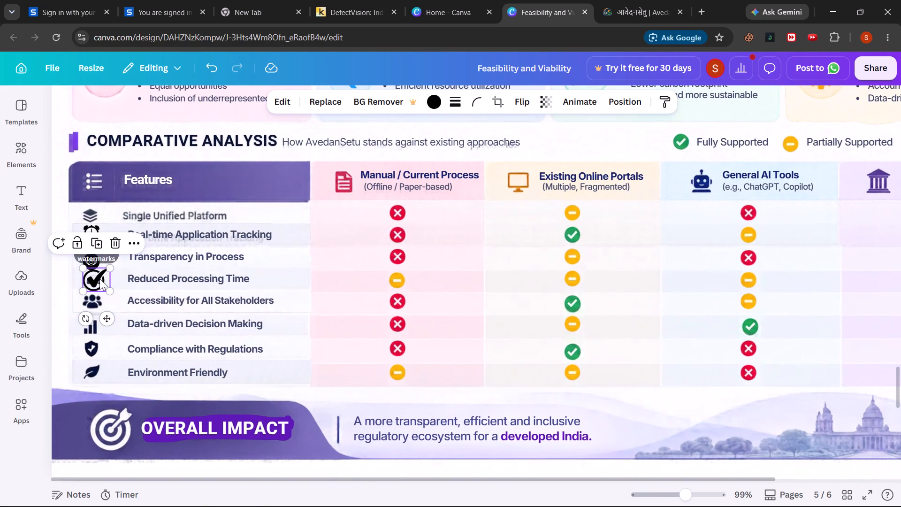
click(98, 281)
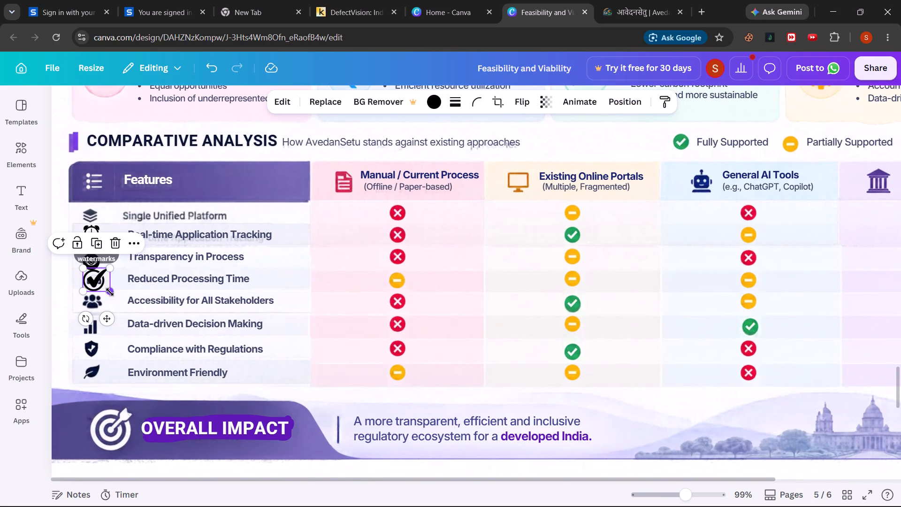
drag(110, 292, 99, 289)
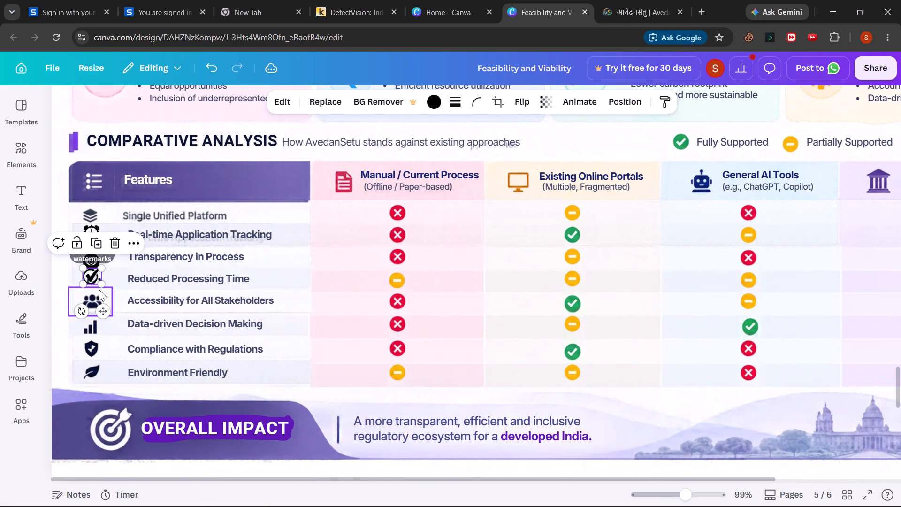
drag(90, 272, 91, 277)
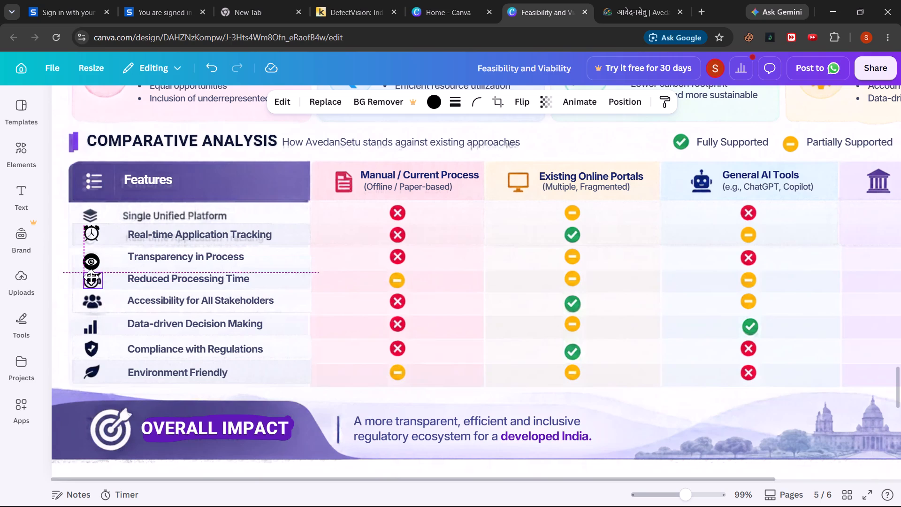
drag(91, 277, 91, 277)
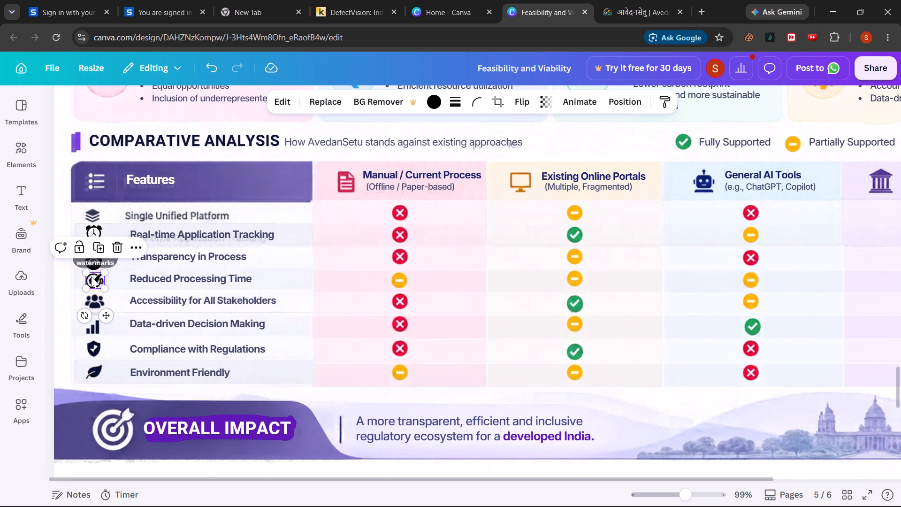
click(176, 312)
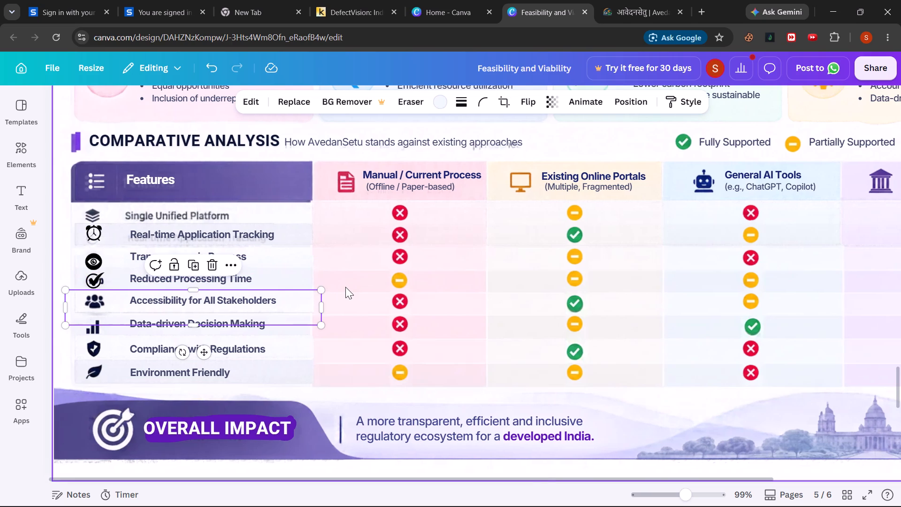
click(345, 287)
Move the circled tick off the Reduced Processing Time icon to the boundary between the Features and Manual / Current Process columns.
click(91, 281)
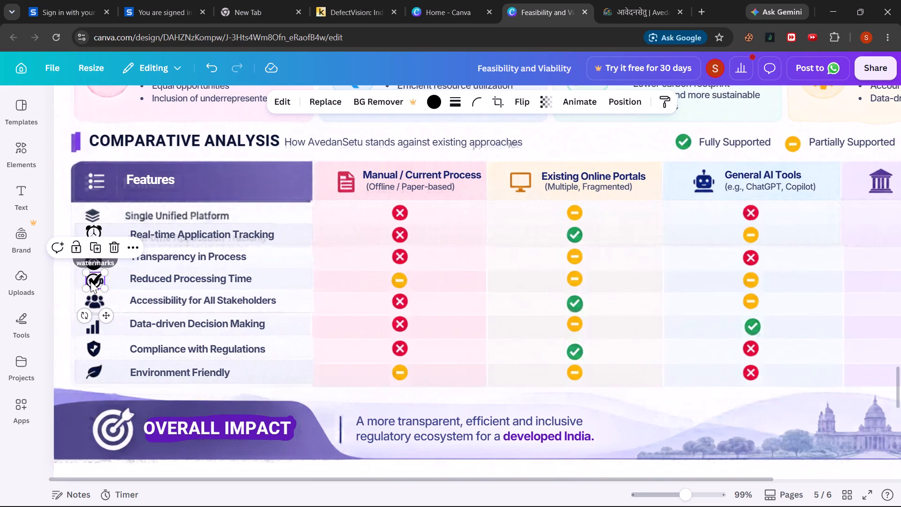
drag(91, 281, 317, 293)
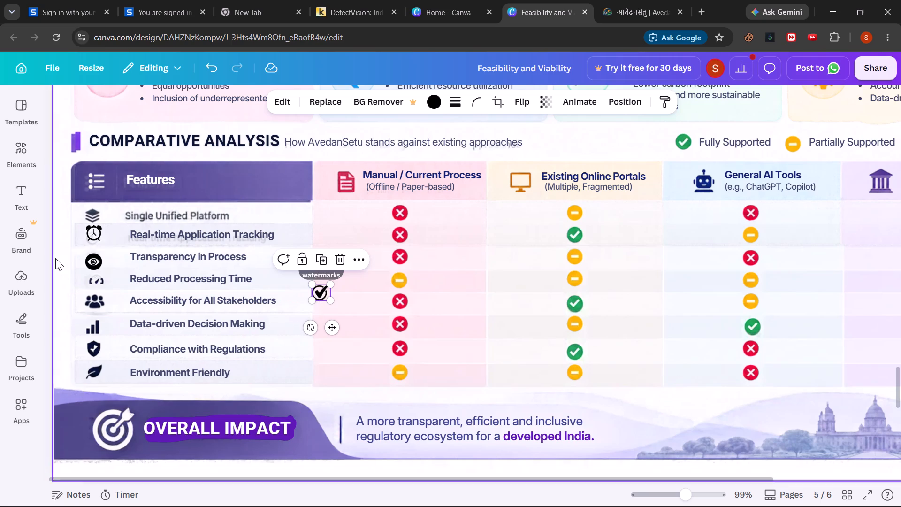
Activate the drawing marker and examine its preset colours and the colours used in this design.
click(24, 328)
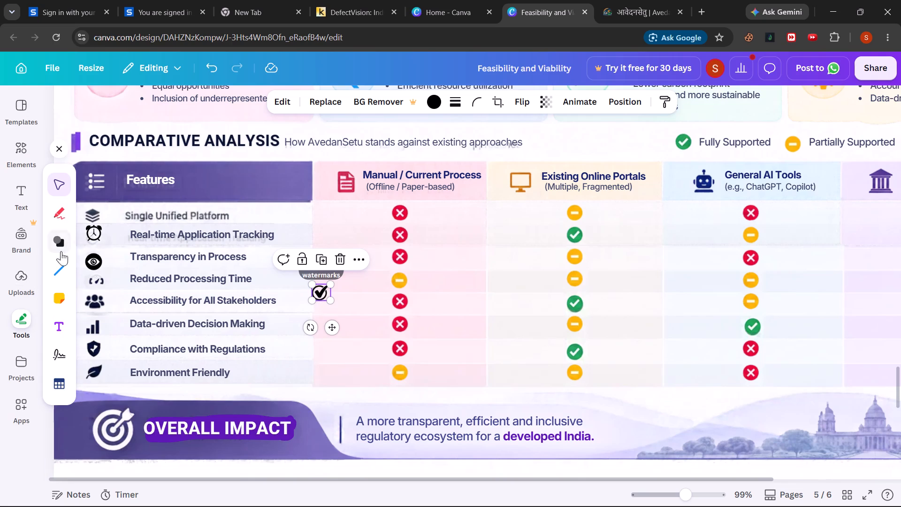
click(56, 215)
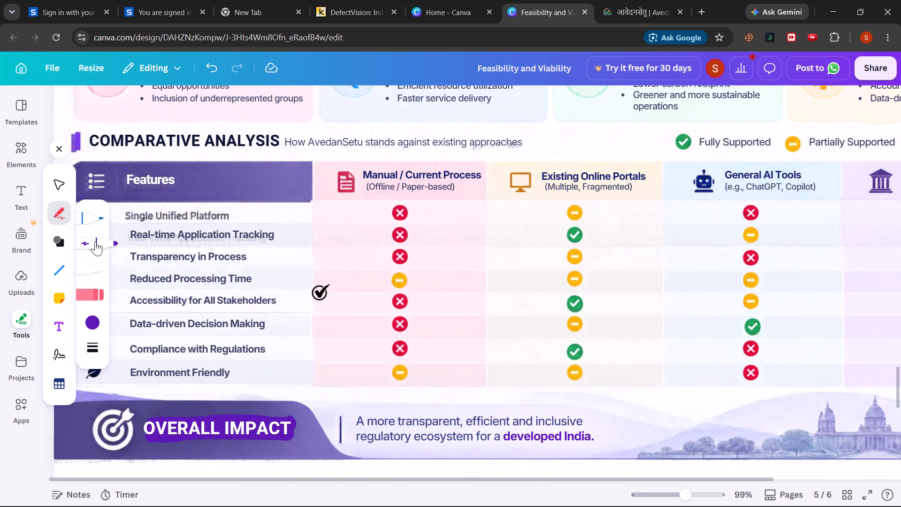
click(95, 241)
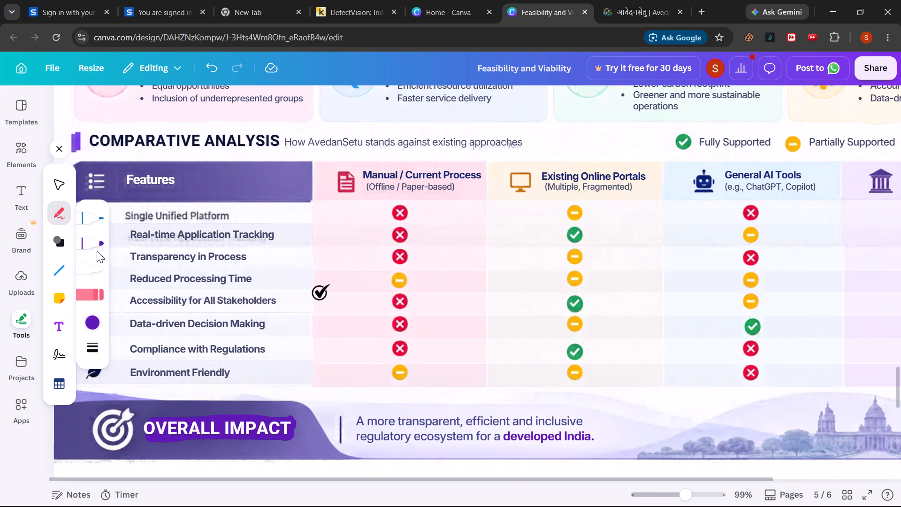
click(96, 240)
click(93, 324)
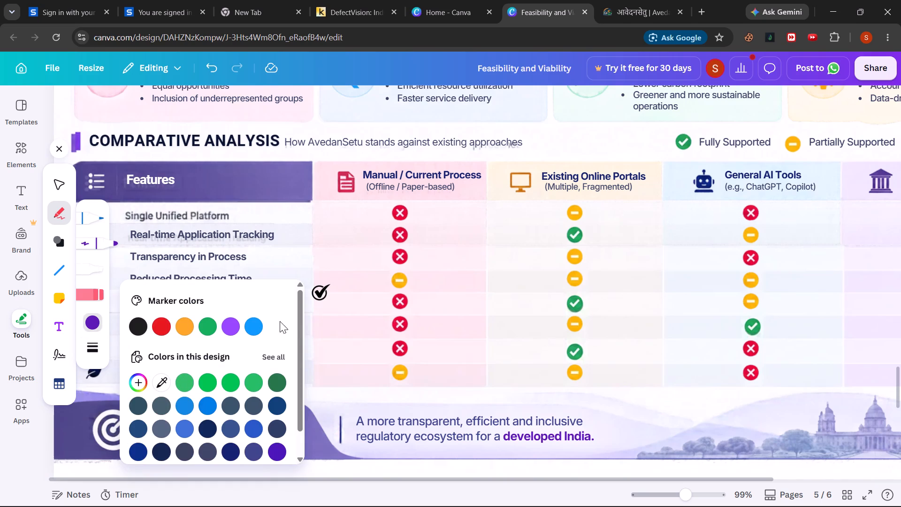
scroll(206, 390, down, 3)
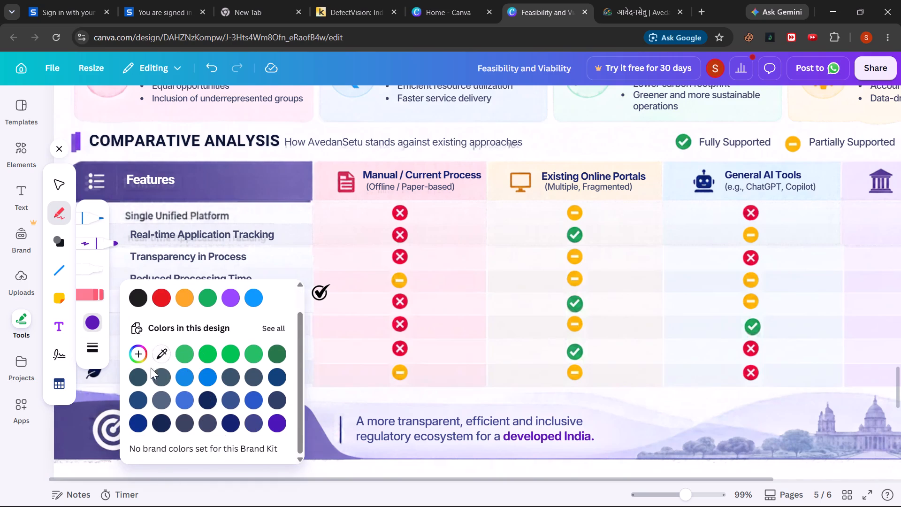
scroll(189, 414, up, 1)
click(273, 360)
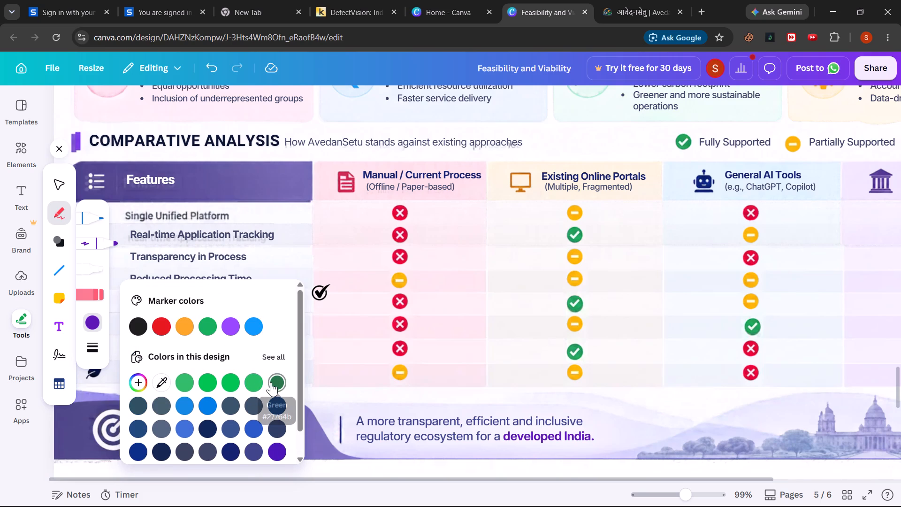
scroll(271, 382, down, 3)
click(277, 319)
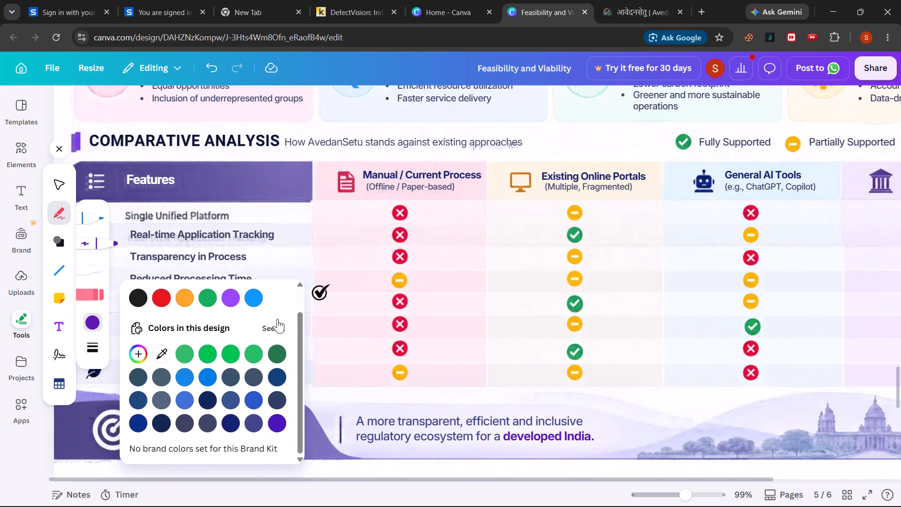
click(275, 323)
Compare the highlighter, marker and pen, checking the colour choices offered for the marker and pen.
click(90, 268)
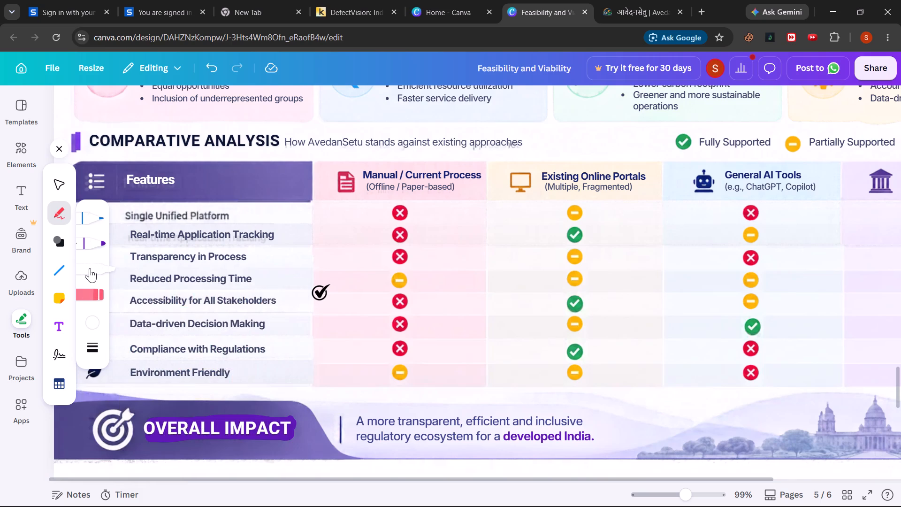
click(90, 268)
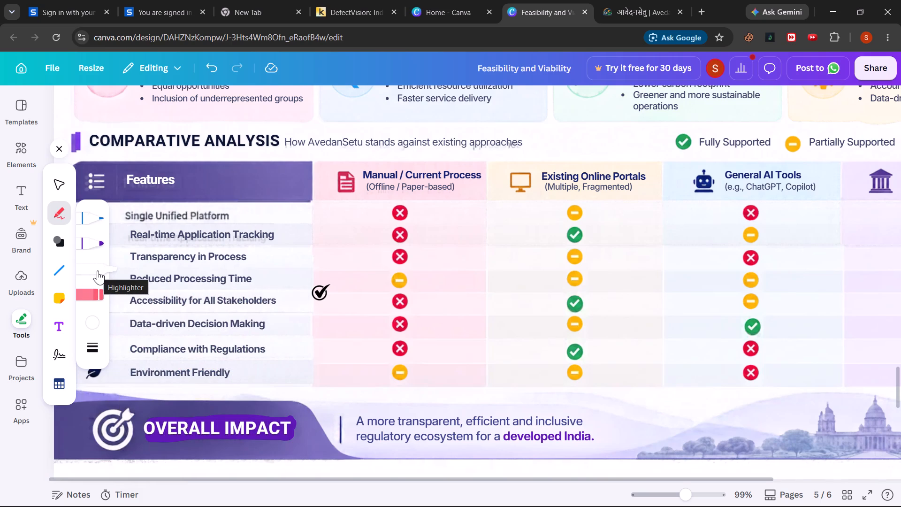
click(98, 270)
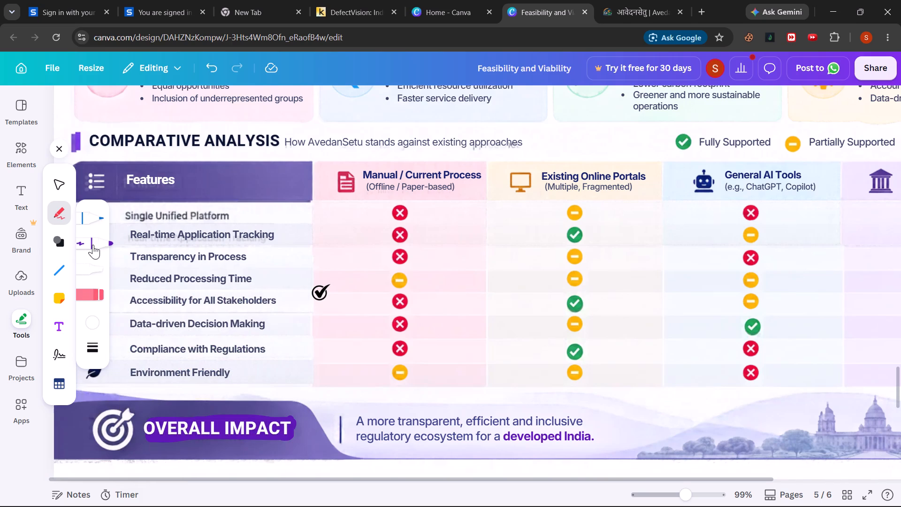
click(93, 245)
click(94, 321)
click(277, 323)
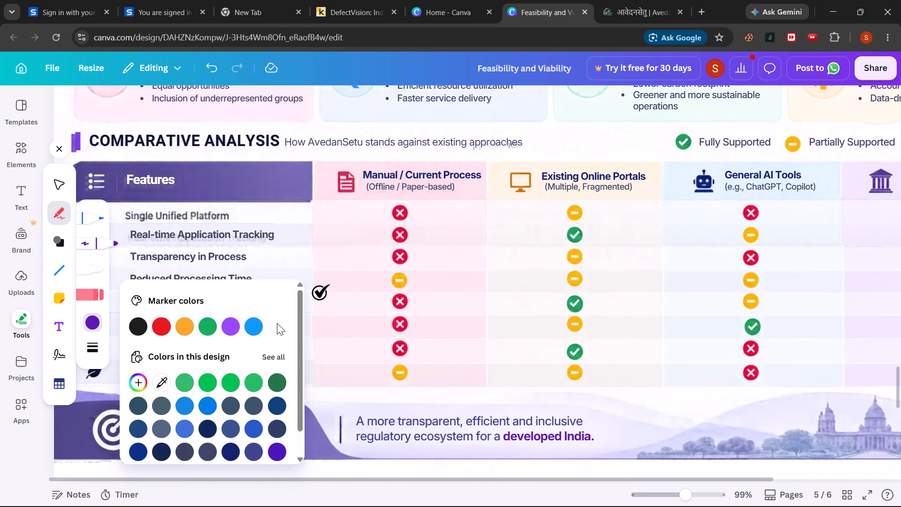
scroll(222, 383, down, 3)
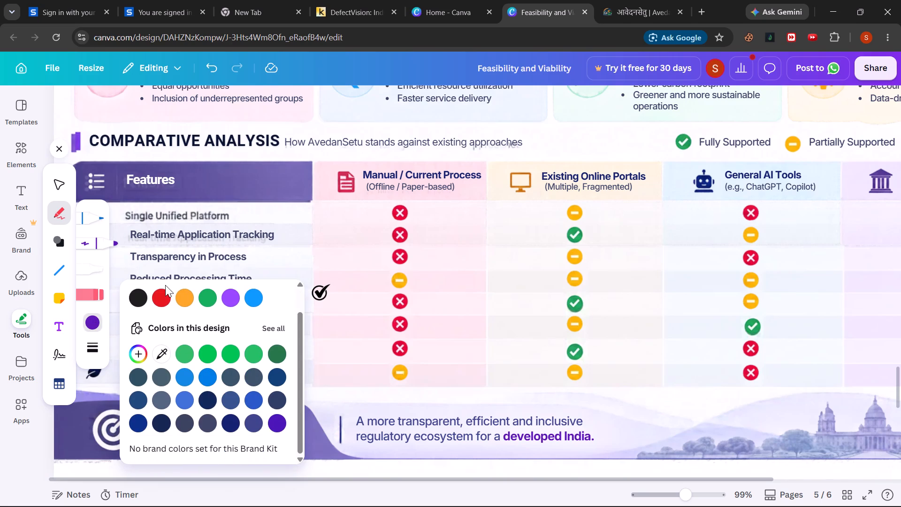
click(89, 220)
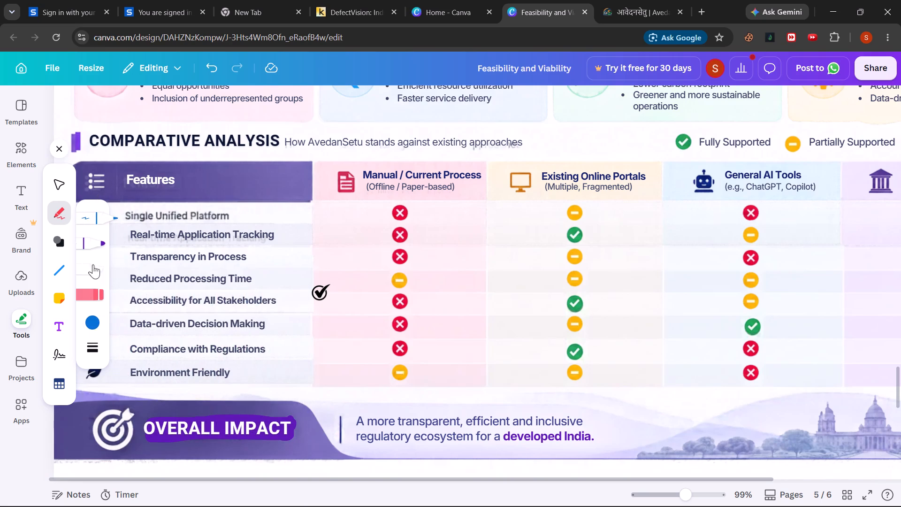
click(89, 323)
scroll(252, 372, down, 3)
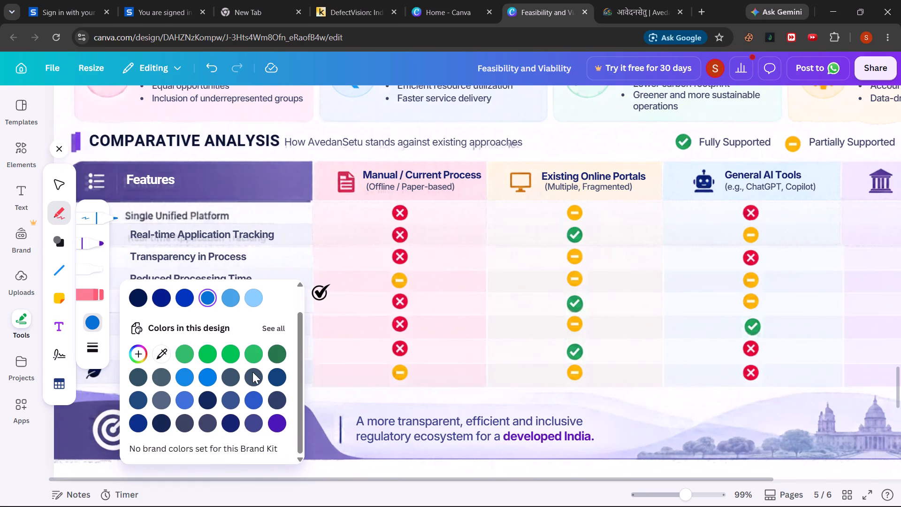
scroll(252, 372, up, 2)
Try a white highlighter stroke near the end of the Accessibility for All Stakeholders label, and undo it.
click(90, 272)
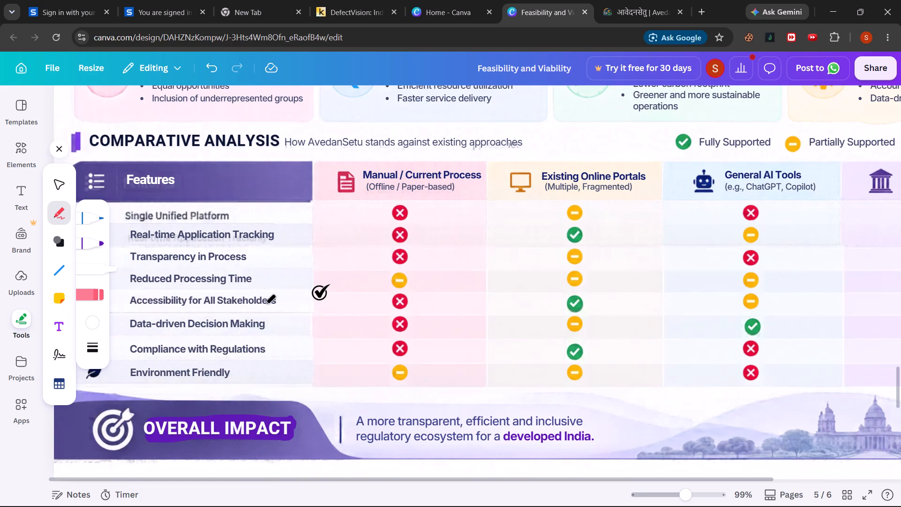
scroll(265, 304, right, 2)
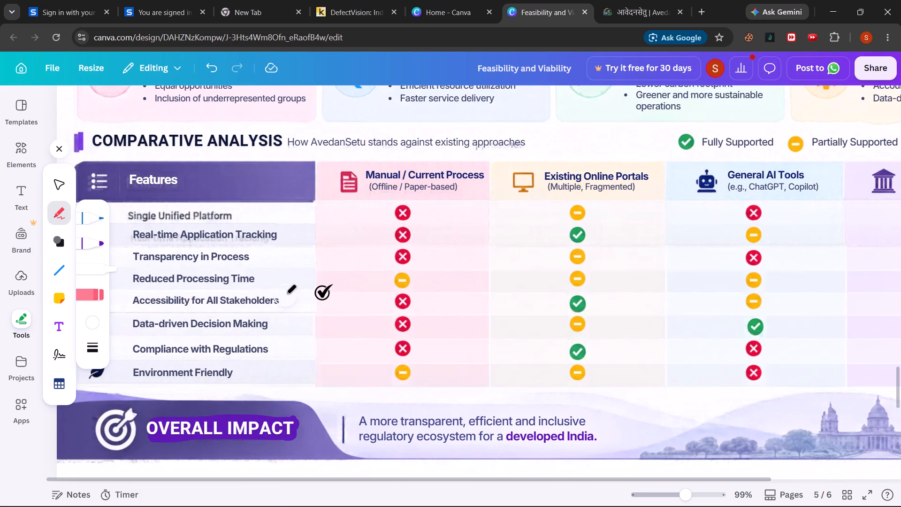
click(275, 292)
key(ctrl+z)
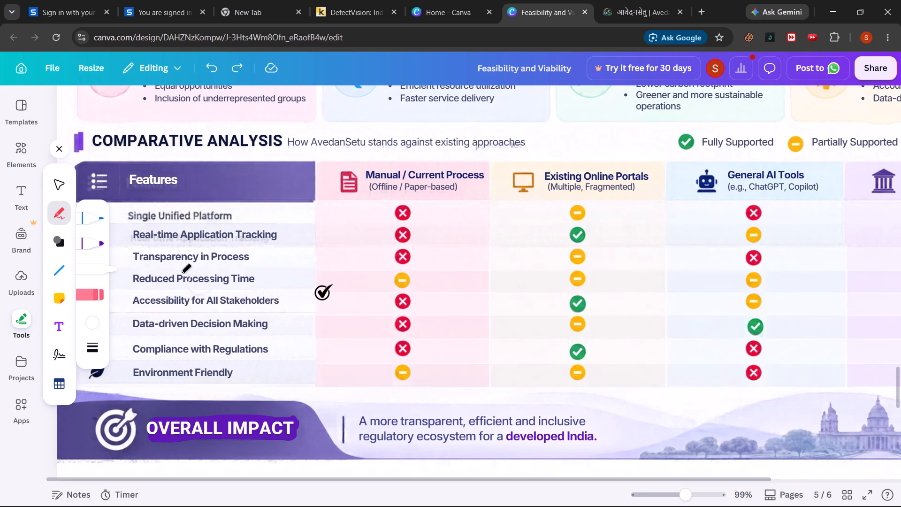
Switch to the drawing marker and set its custom colour to white, #FFFFFF.
click(97, 249)
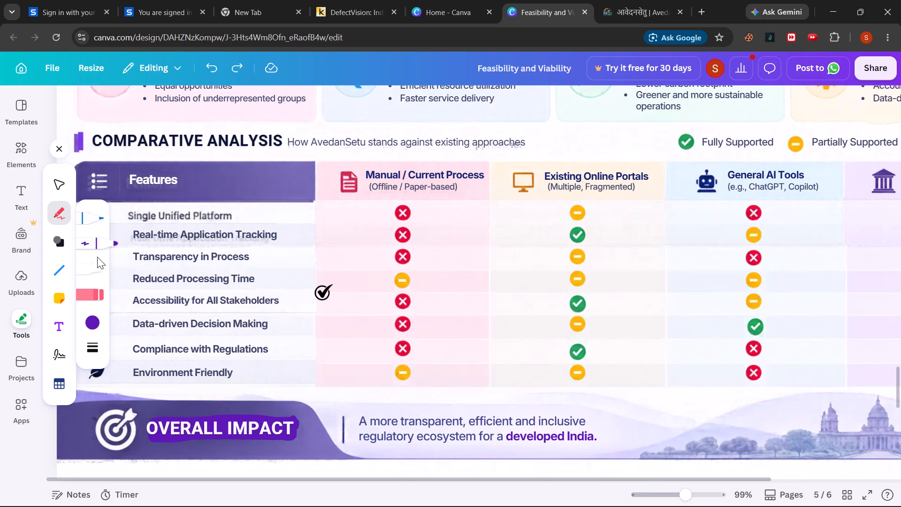
click(89, 323)
scroll(160, 359, down, 3)
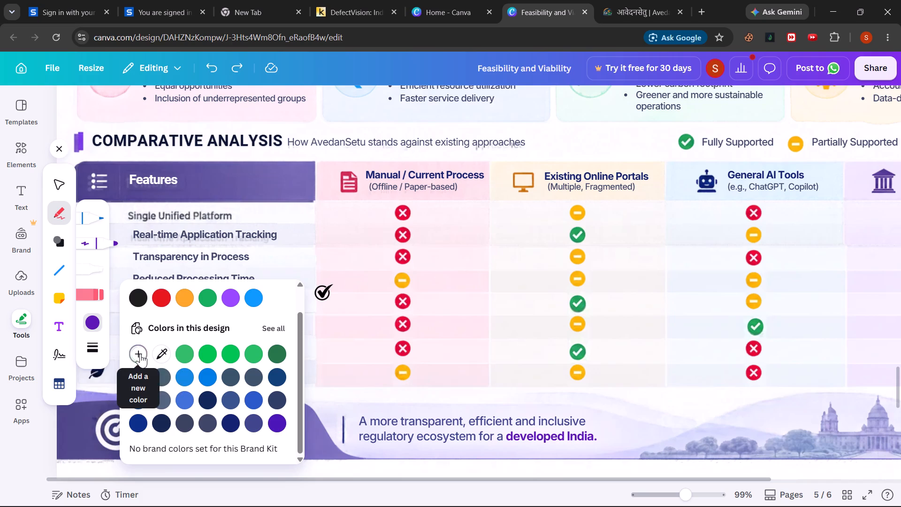
click(140, 353)
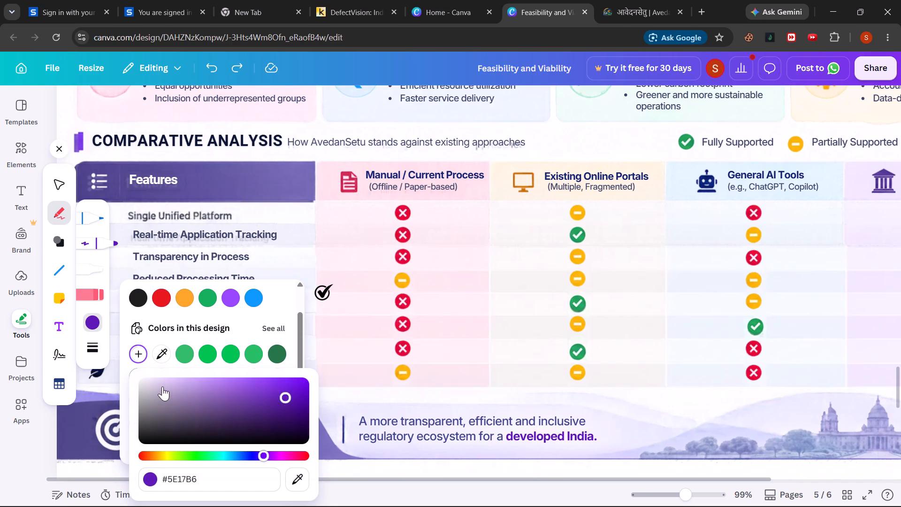
click(143, 379)
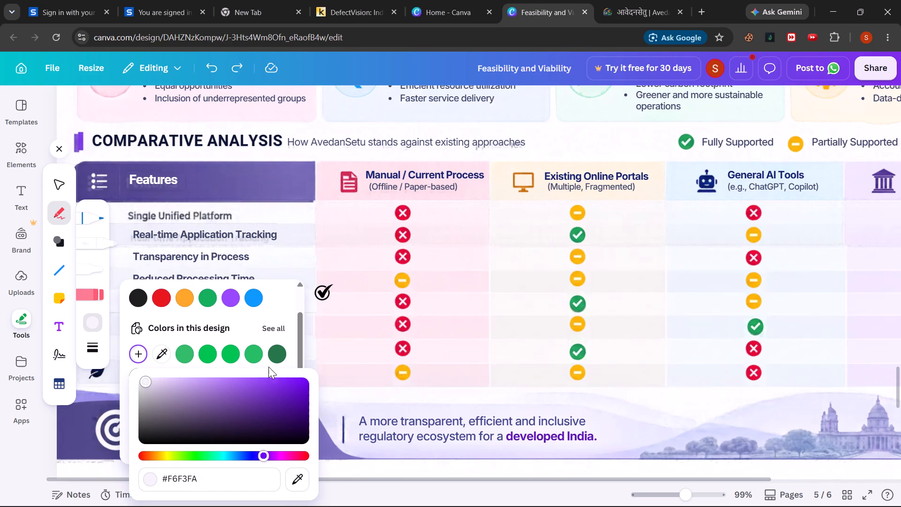
click(299, 477)
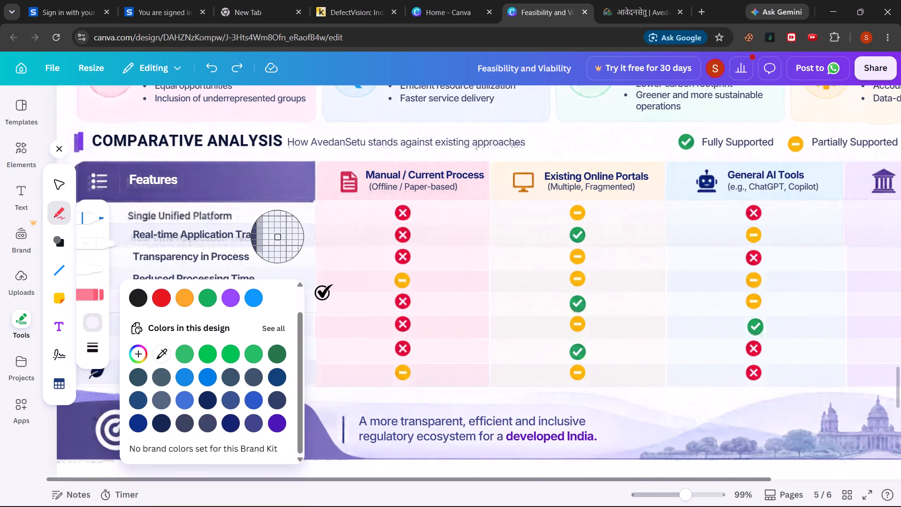
drag(322, 232, 355, 280)
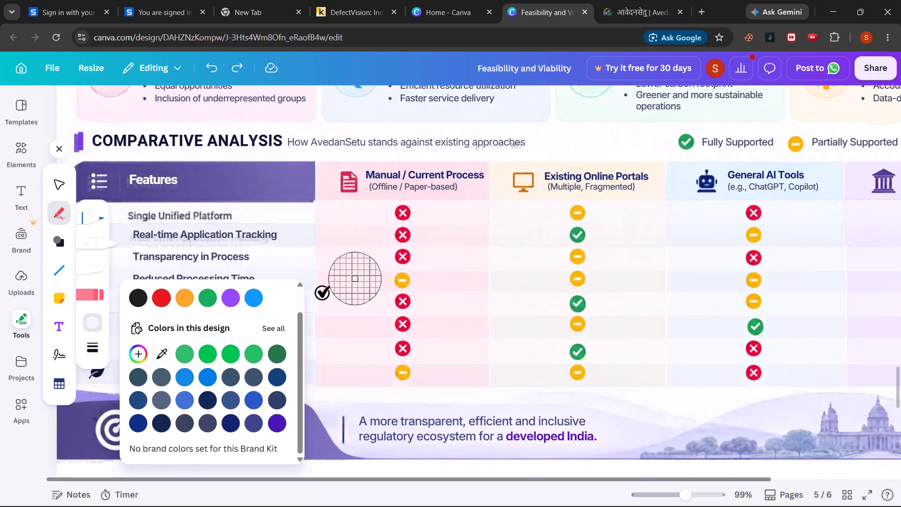
drag(355, 280, 352, 272)
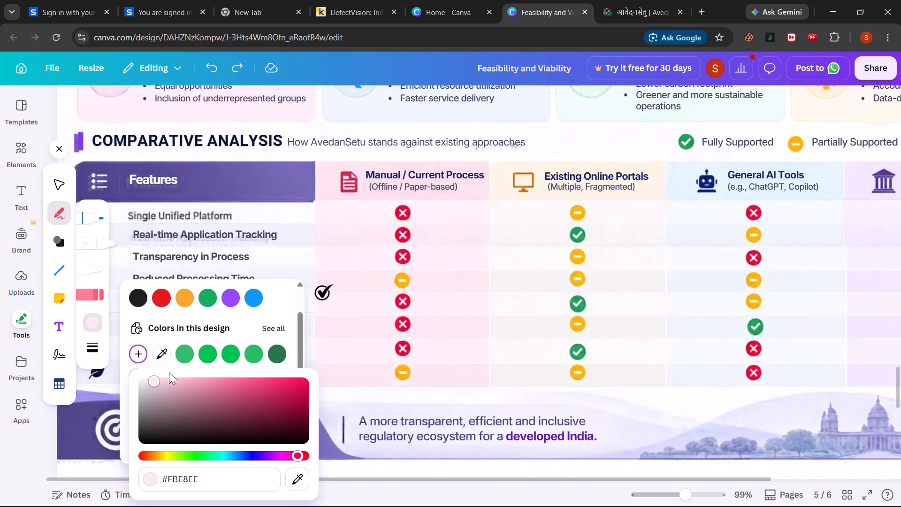
drag(153, 382, 124, 373)
click(292, 484)
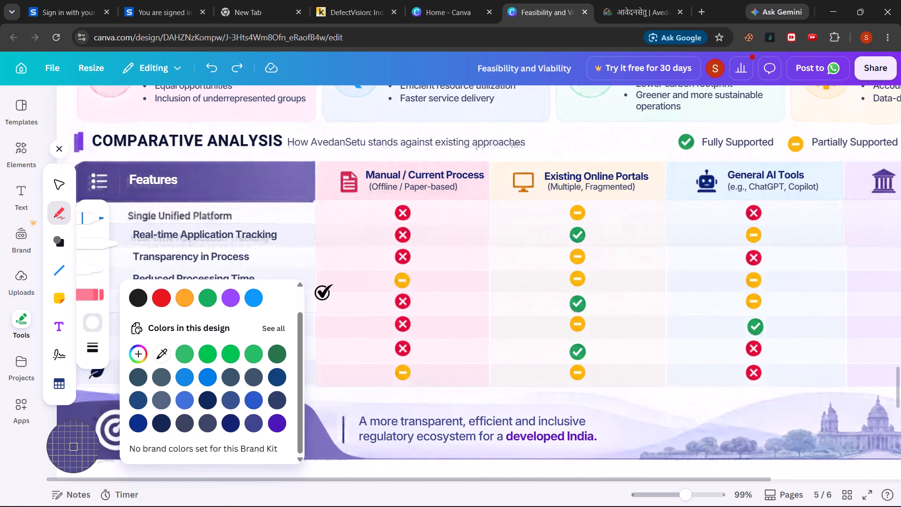
click(96, 322)
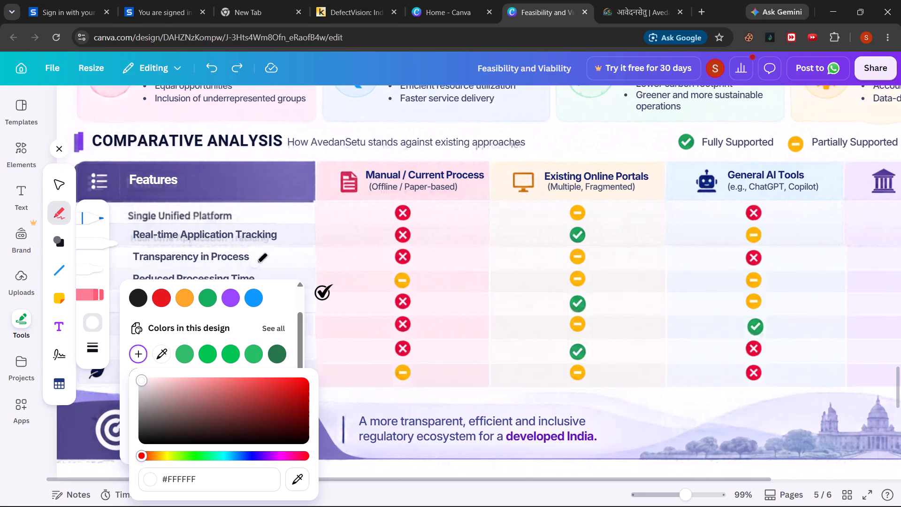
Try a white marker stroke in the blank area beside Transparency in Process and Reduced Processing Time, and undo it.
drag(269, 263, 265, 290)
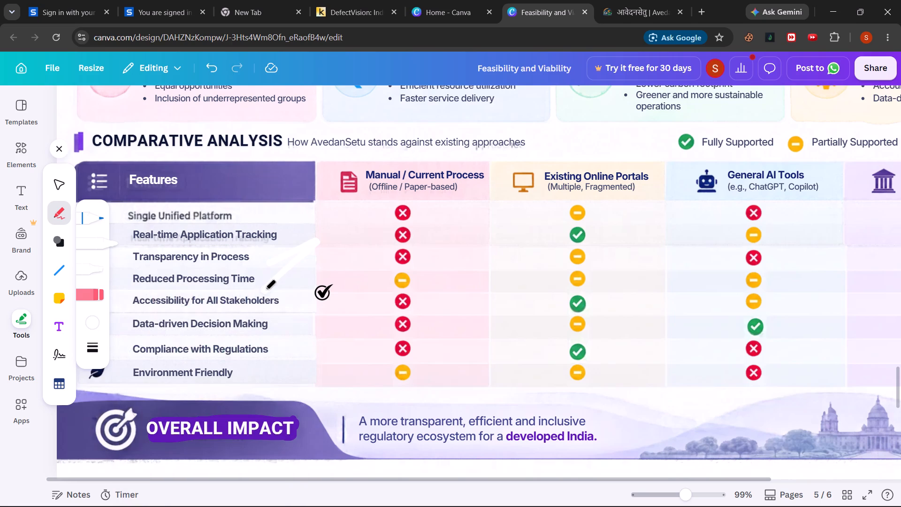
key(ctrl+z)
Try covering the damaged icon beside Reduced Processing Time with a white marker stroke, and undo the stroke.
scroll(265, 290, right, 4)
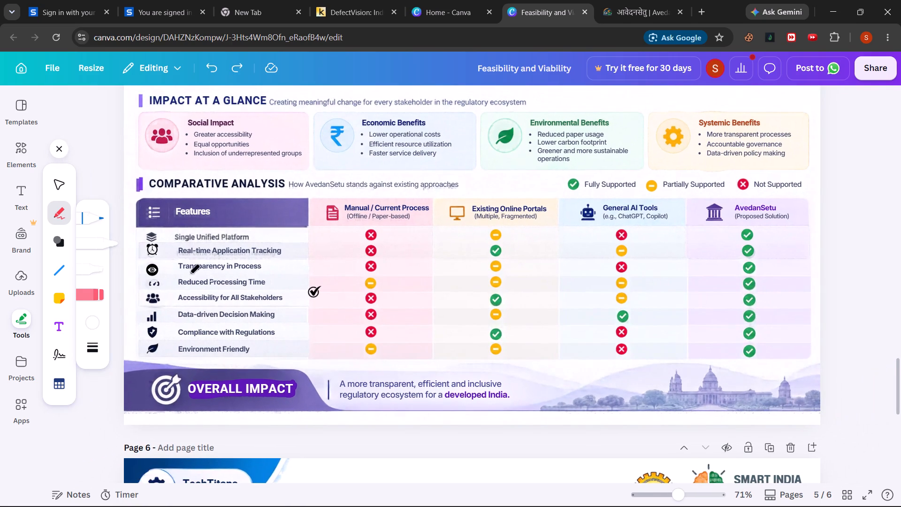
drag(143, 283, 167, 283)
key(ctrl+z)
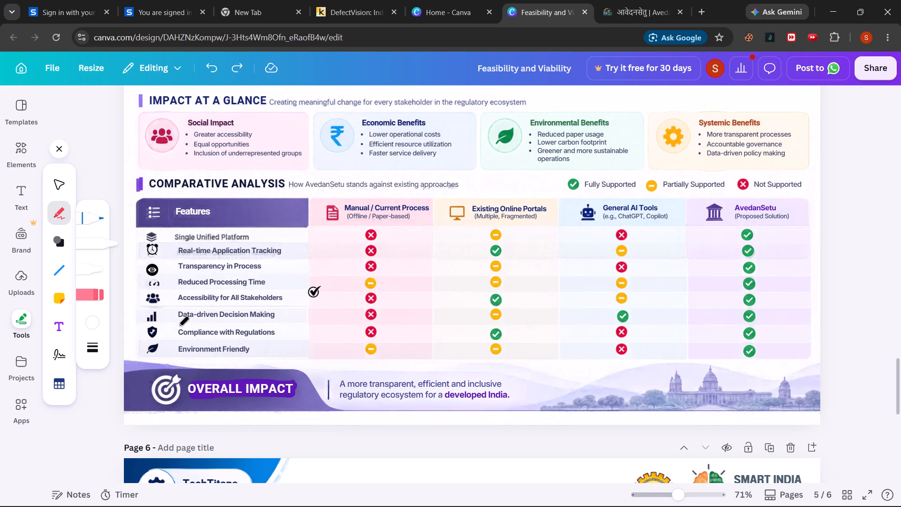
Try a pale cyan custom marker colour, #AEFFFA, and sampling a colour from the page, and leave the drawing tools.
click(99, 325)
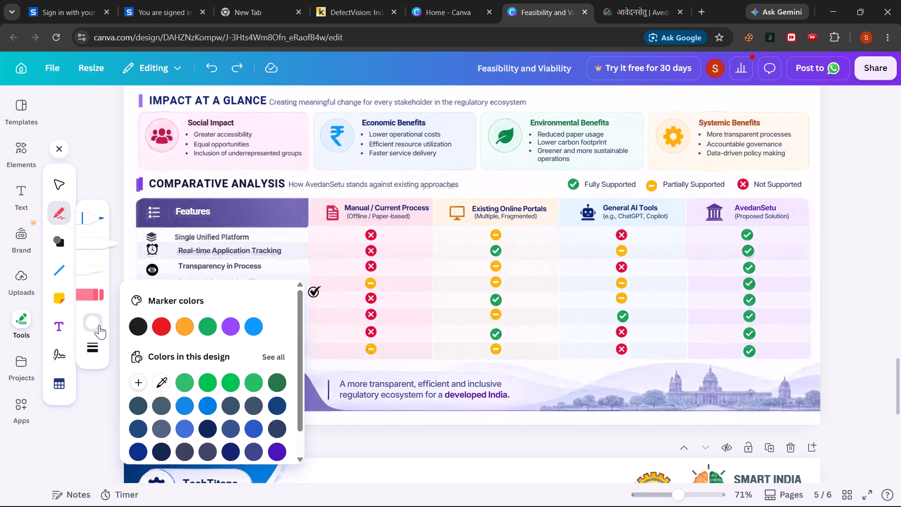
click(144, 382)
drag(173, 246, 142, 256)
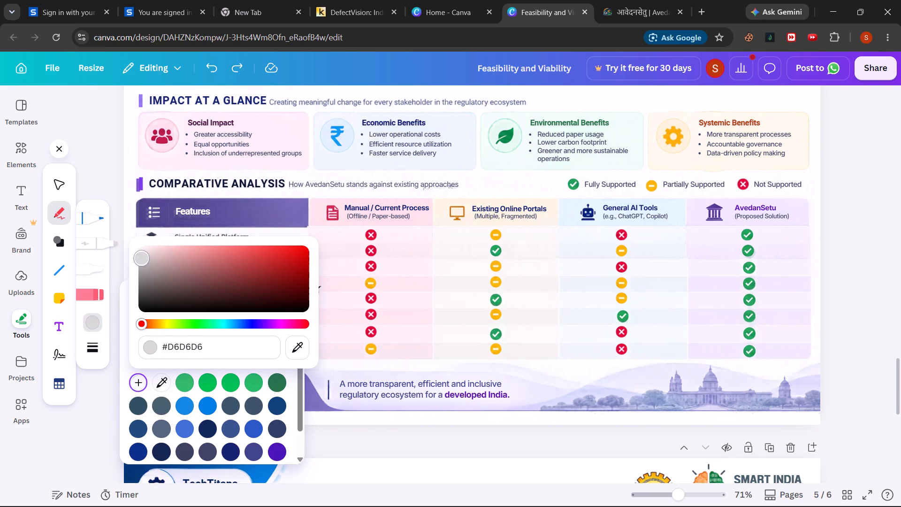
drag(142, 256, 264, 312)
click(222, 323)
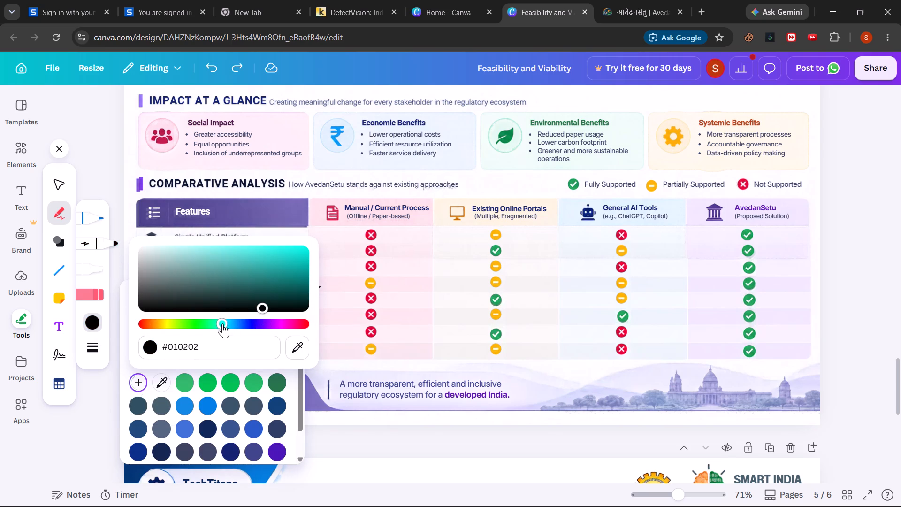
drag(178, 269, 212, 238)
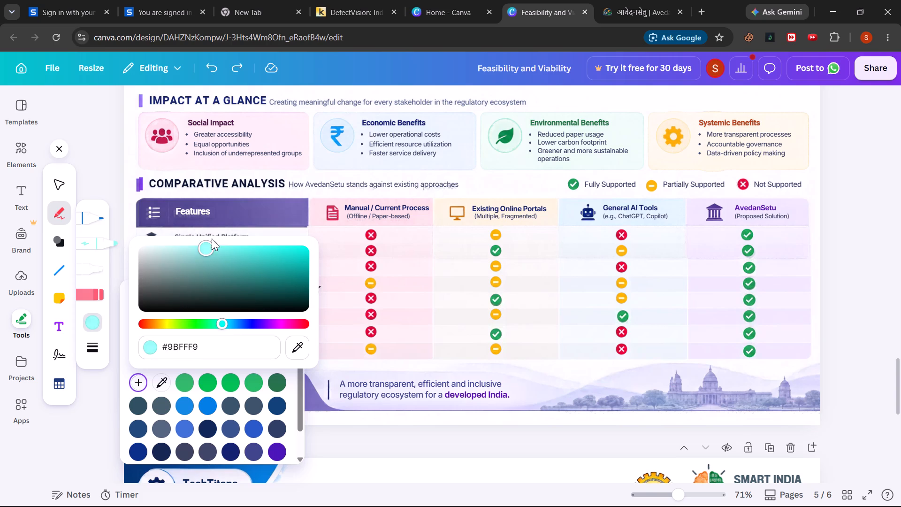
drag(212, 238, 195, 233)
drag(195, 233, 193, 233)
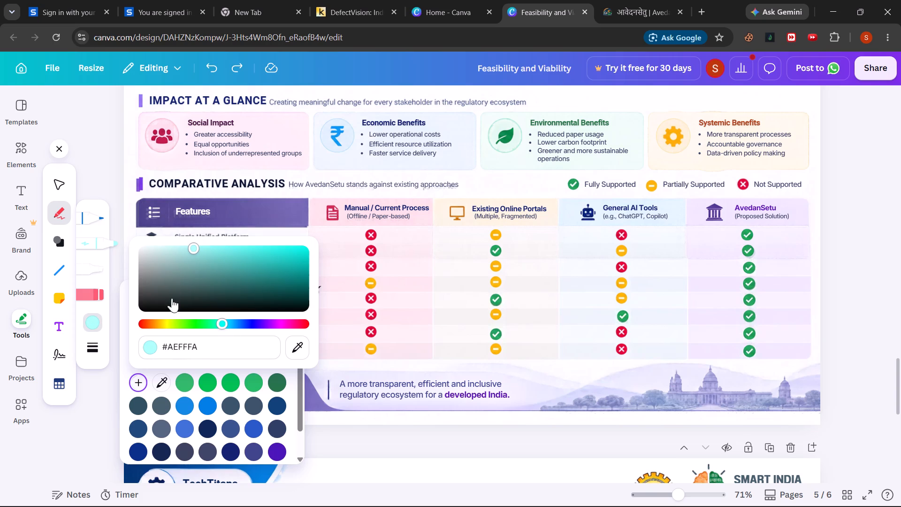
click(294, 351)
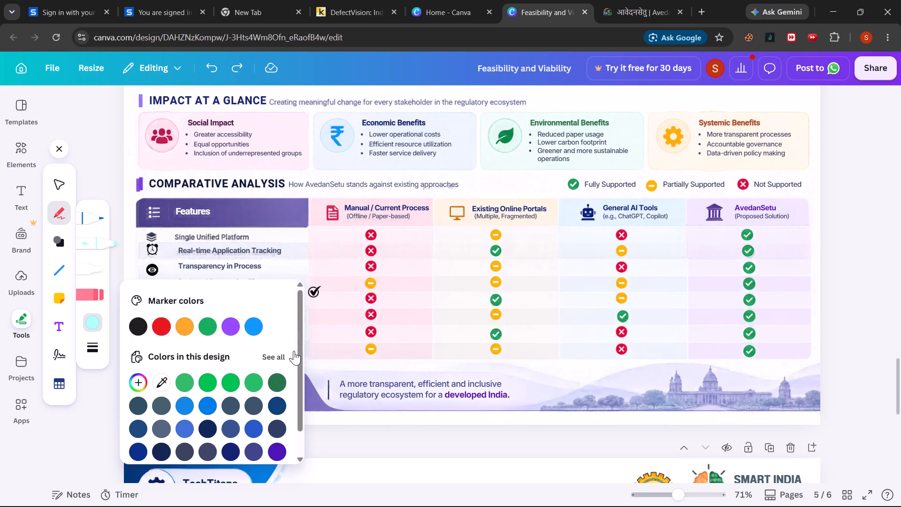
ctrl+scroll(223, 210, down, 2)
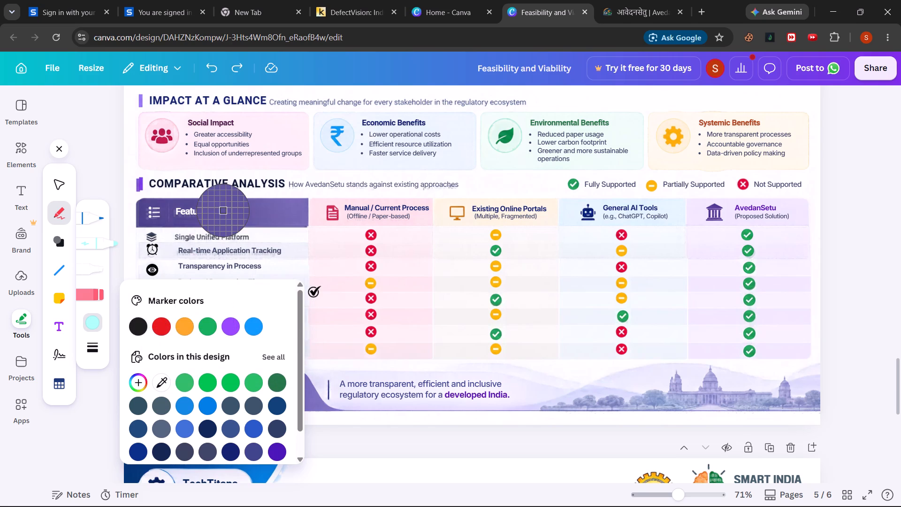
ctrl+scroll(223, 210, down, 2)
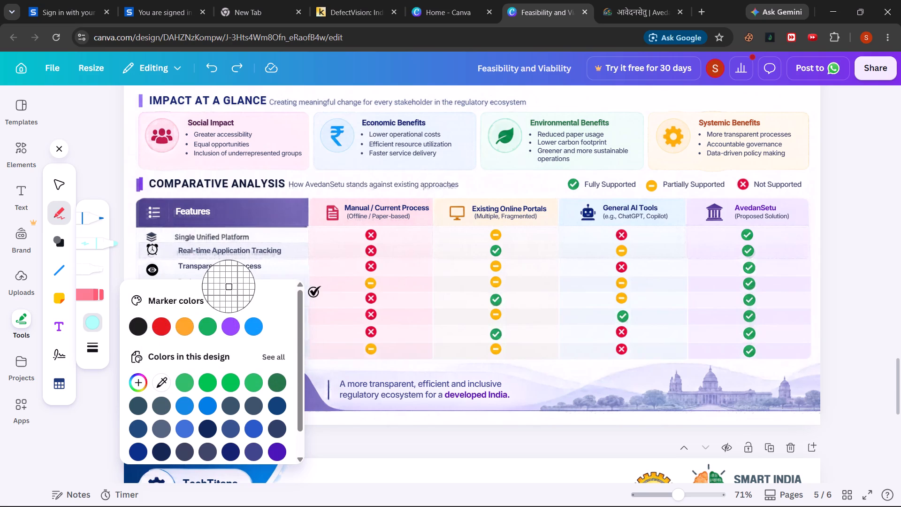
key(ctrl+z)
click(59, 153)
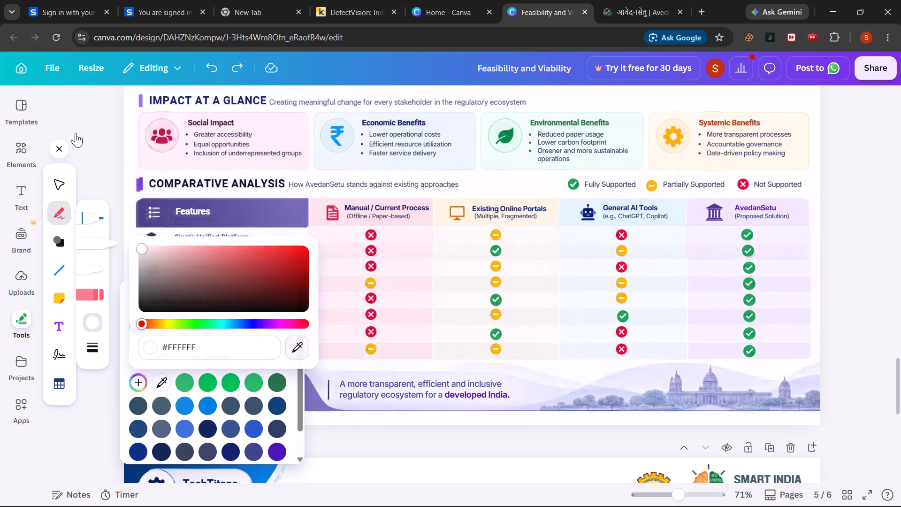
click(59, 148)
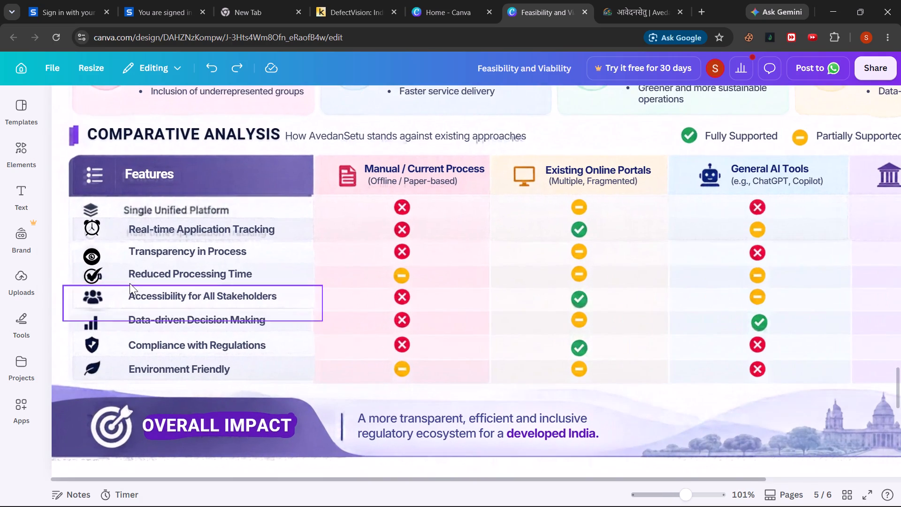
Delete the watermarked circled-tick graphic placed beside Reduced Processing Time in the comparison table.
drag(95, 274, 110, 297)
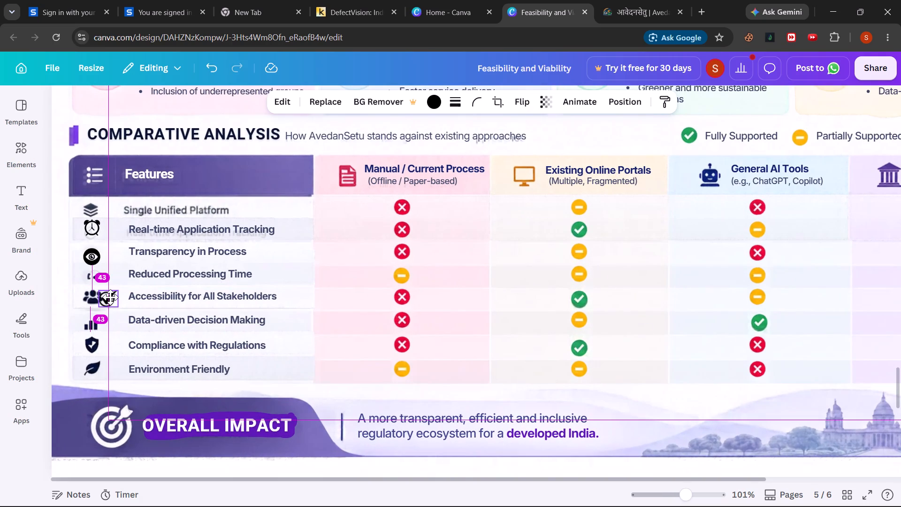
drag(110, 297, 114, 296)
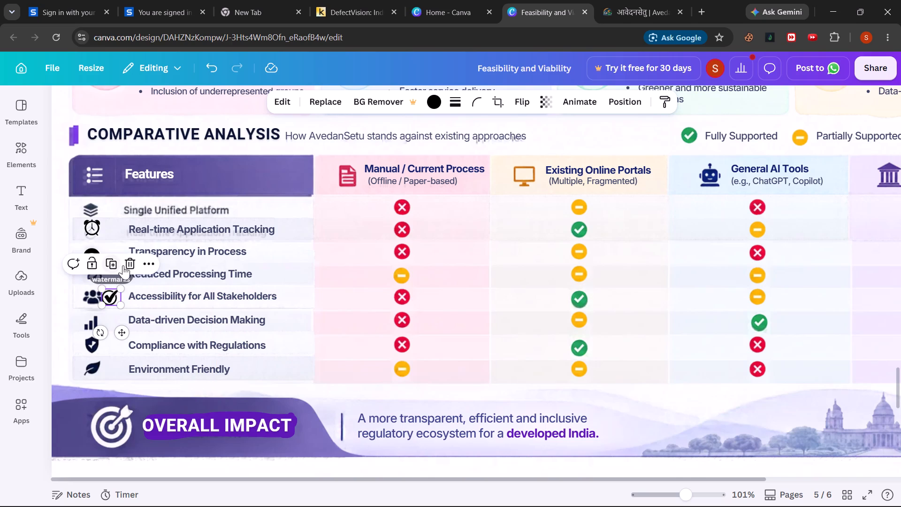
click(130, 264)
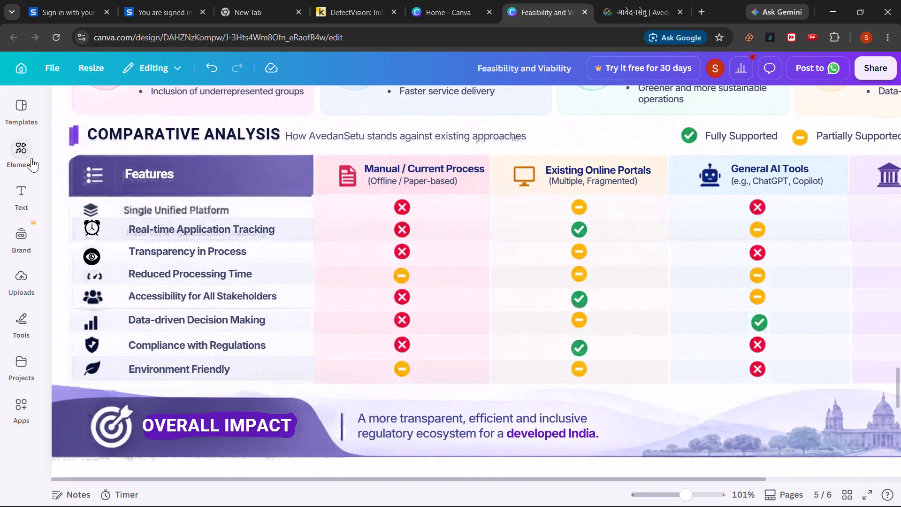
Search the design elements for "tick" in place of the previous clock icon search.
click(31, 158)
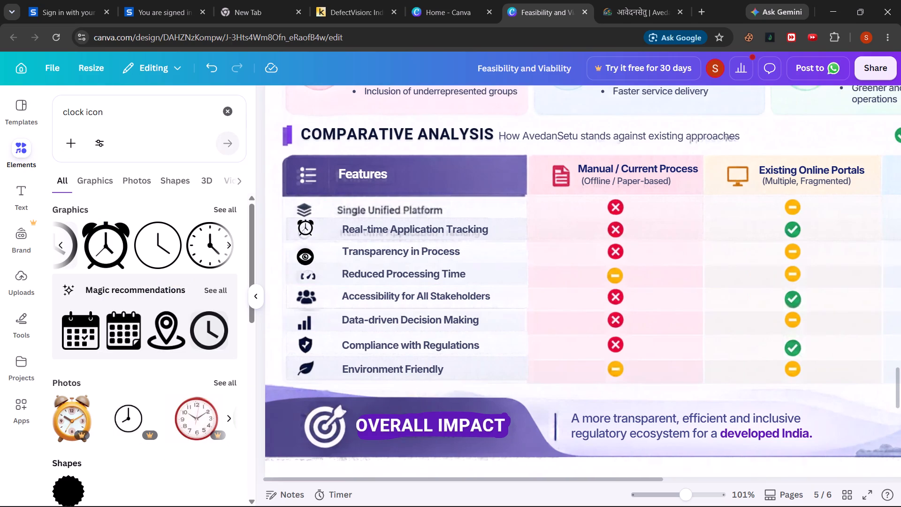
click(153, 115)
key(BackSpace)
key(BackSpace)
key(BackSpace)
key(BackSpace)
key(BackSpace)
key(BackSpace)
key(BackSpace)
key(BackSpace)
key(BackSpace)
key(BackSpace)
key(BackSpace)
key(BackSpace)
key(BackSpace)
key(BackSpace)
key(BackSpace)
key(BackSpace)
key(BackSpace)
key(BackSpace)
key(BackSpace)
key(BackSpace)
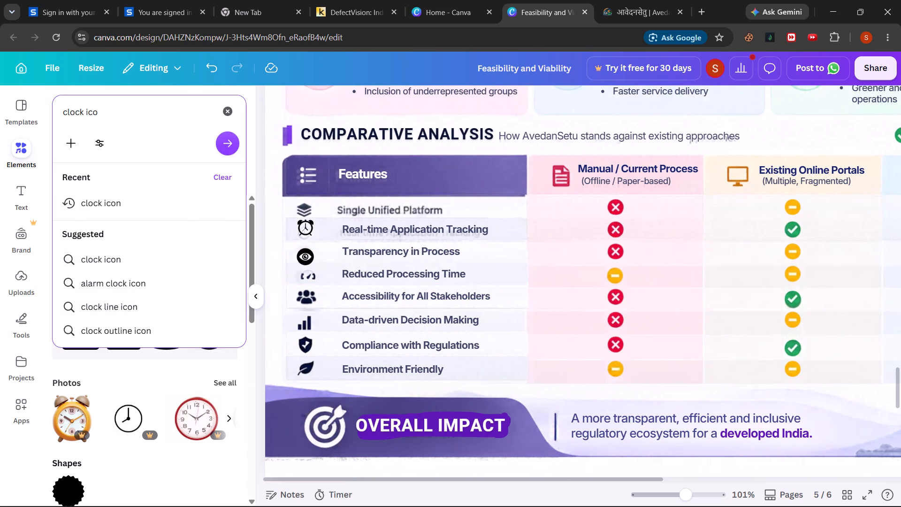
text(tick)
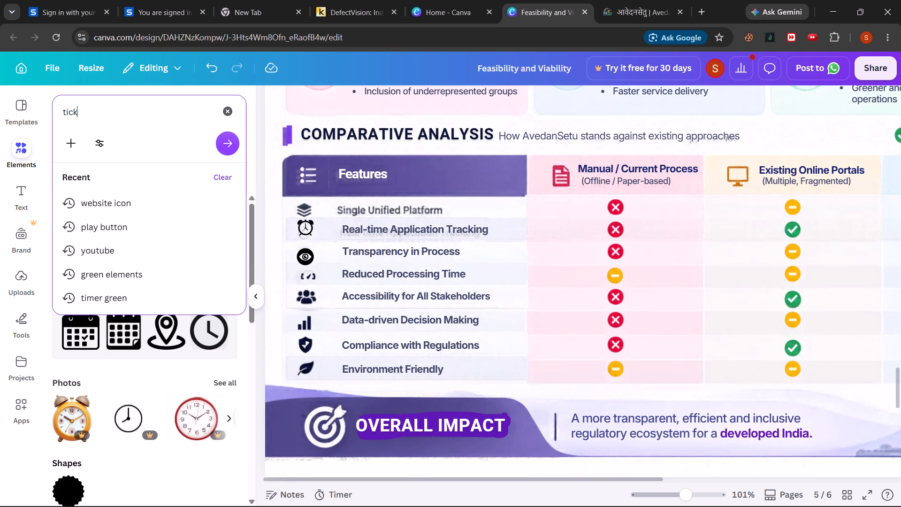
key(Return)
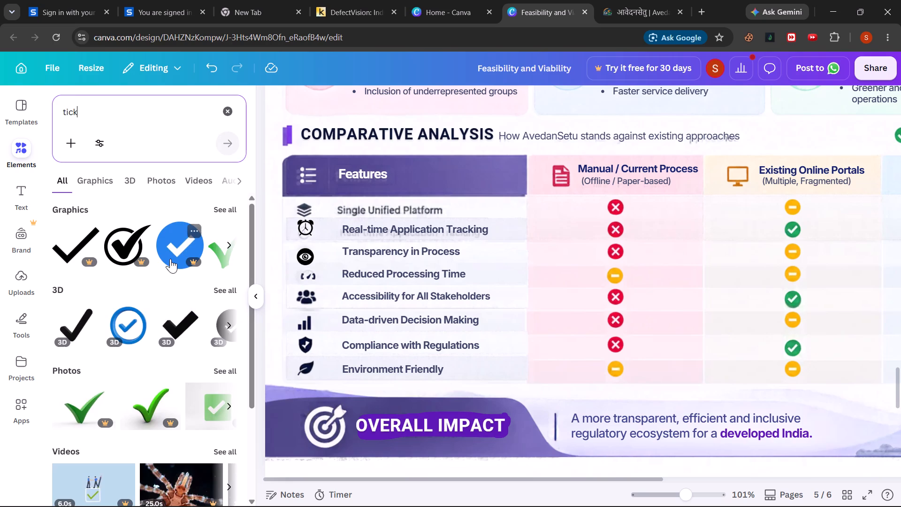
Browse the tick results and insert the 3D black circle with a white check mark onto page 5.
scroll(170, 259, left, 5)
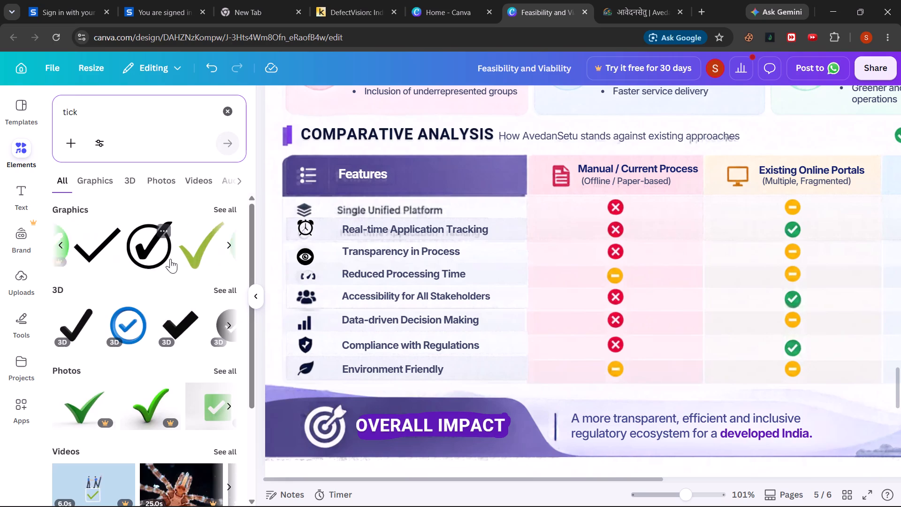
scroll(170, 259, left, 3)
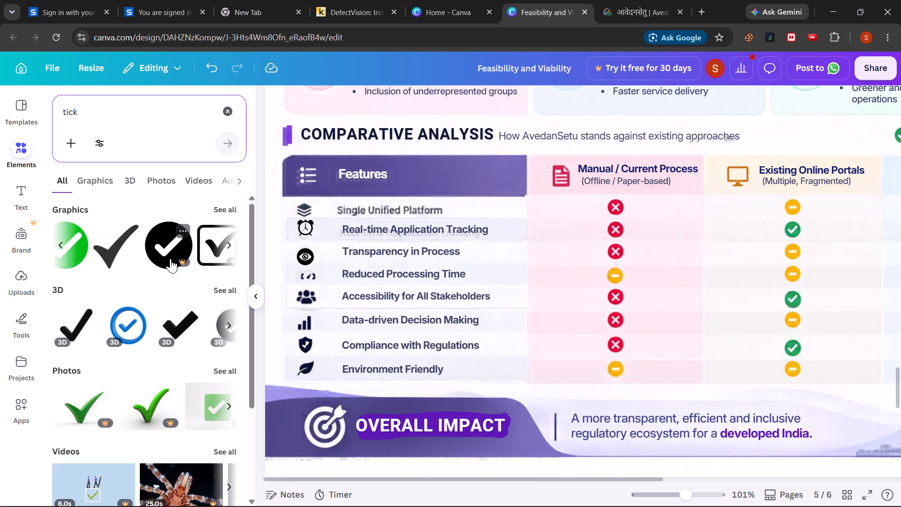
scroll(150, 259, left, 2)
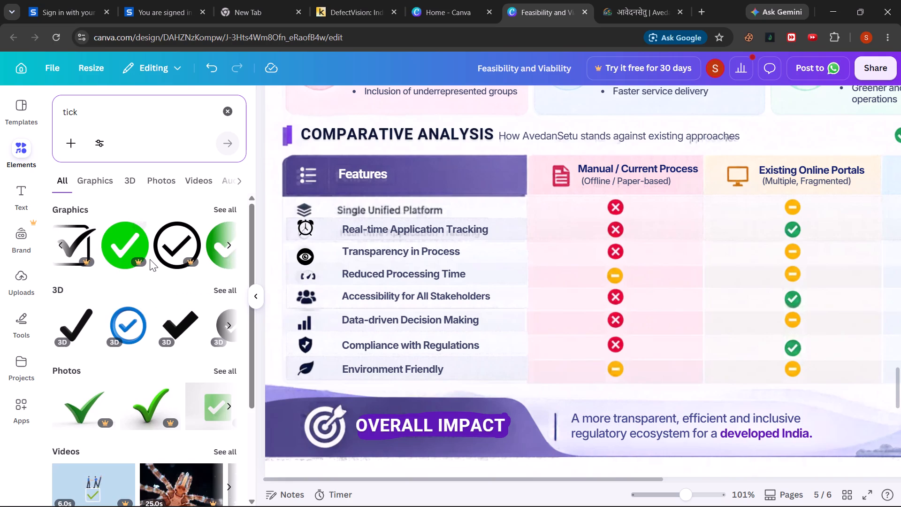
scroll(150, 259, left, 2)
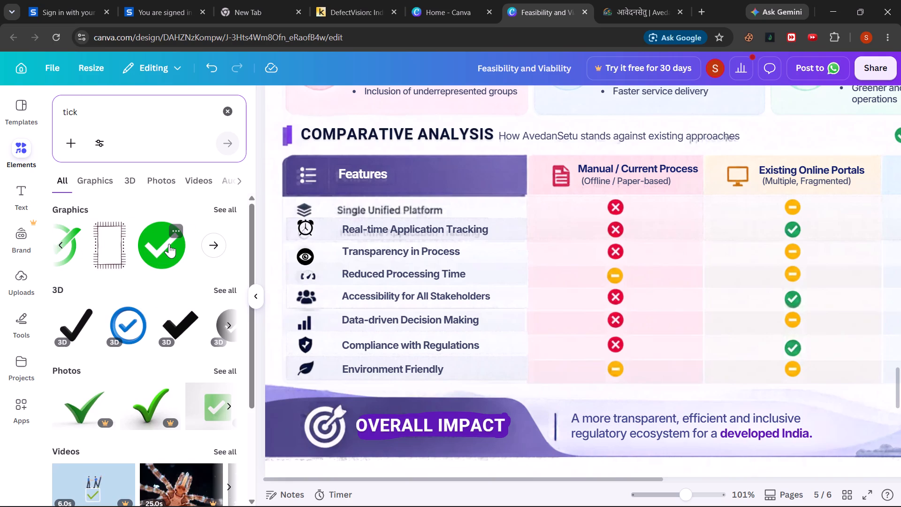
scroll(180, 352, left, 2)
scroll(180, 352, down, 1)
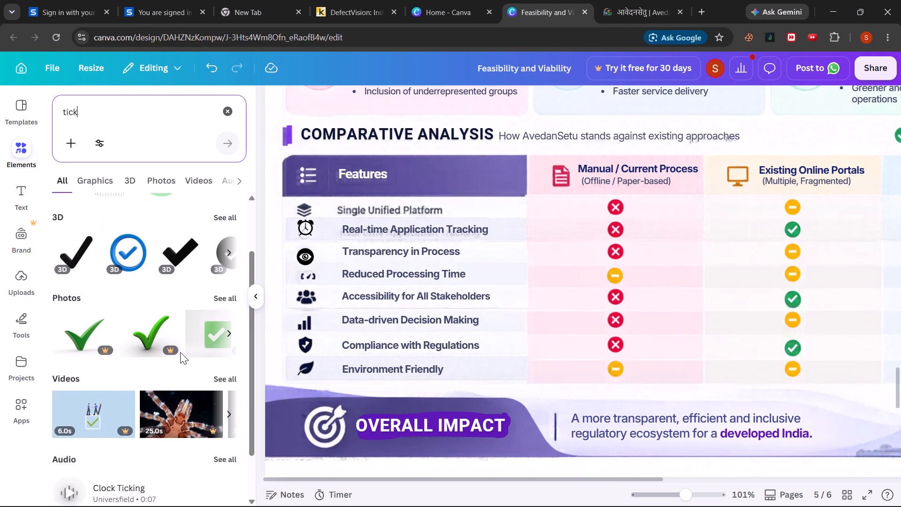
scroll(180, 352, down, 1)
scroll(184, 278, left, 2)
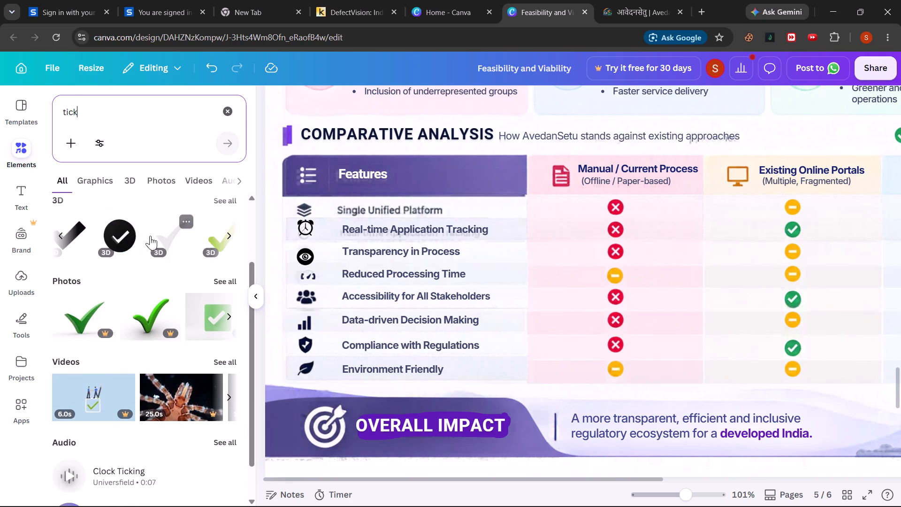
click(124, 232)
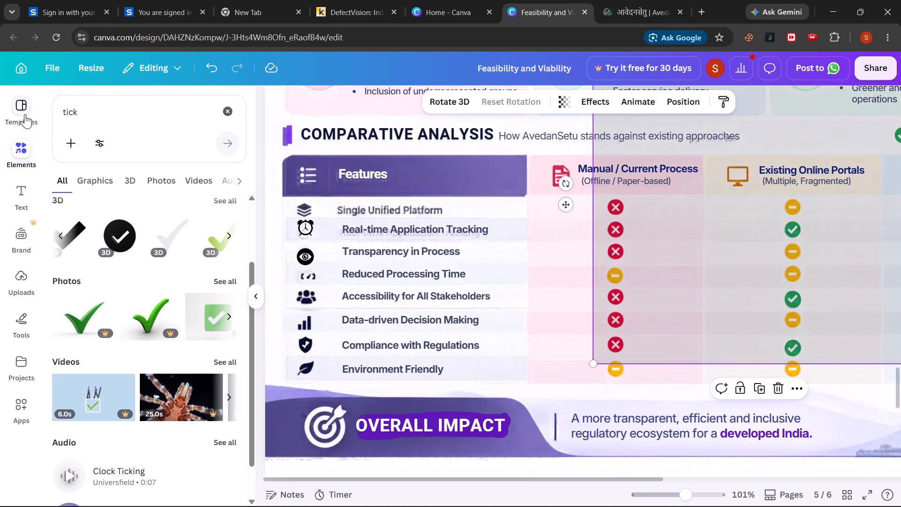
click(25, 114)
click(25, 114)
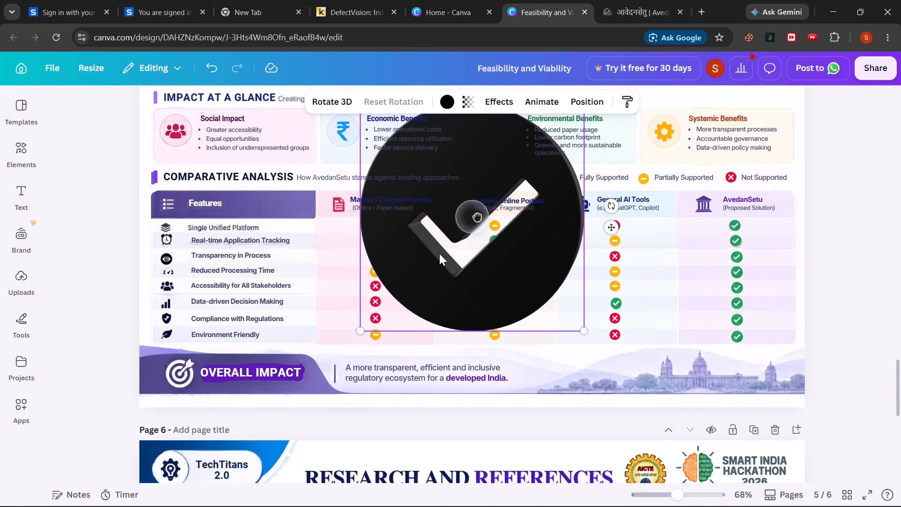
Shrink the 3D black tick badge to about the size of the row icons and bring it over the Features column.
click(462, 255)
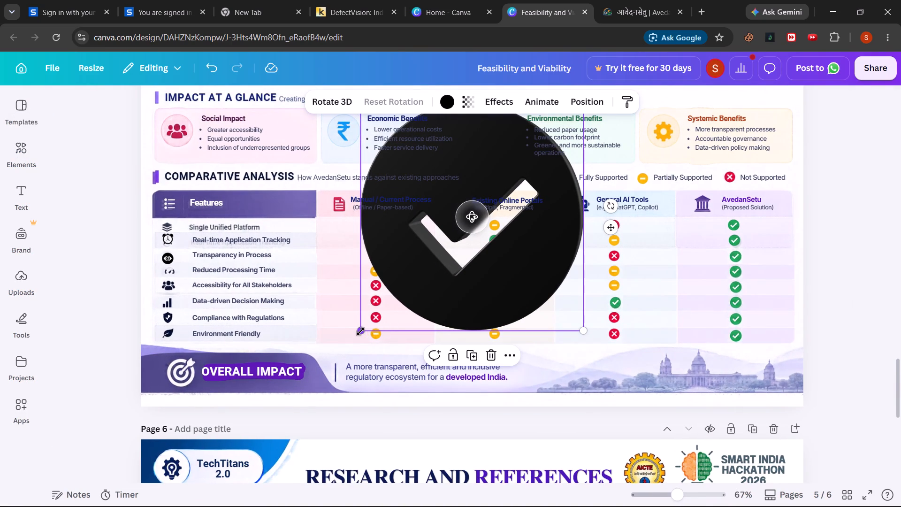
drag(360, 331, 532, 162)
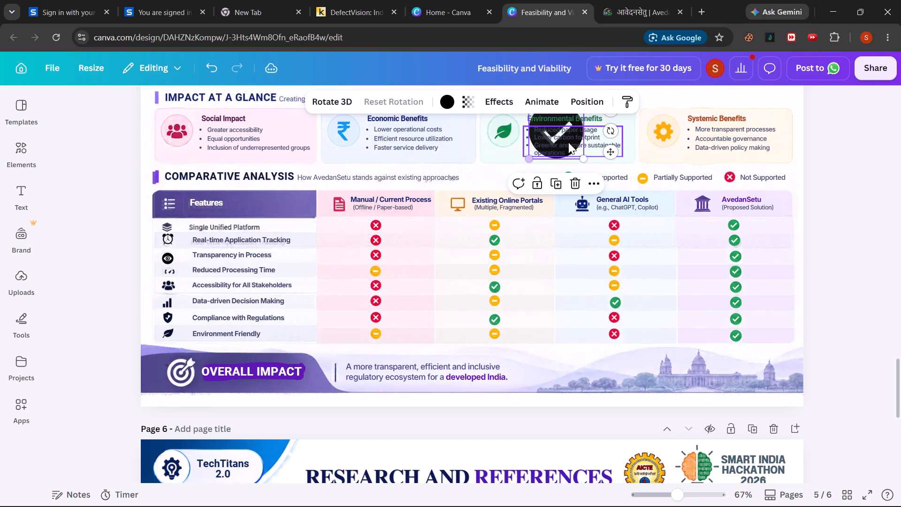
drag(609, 153, 279, 284)
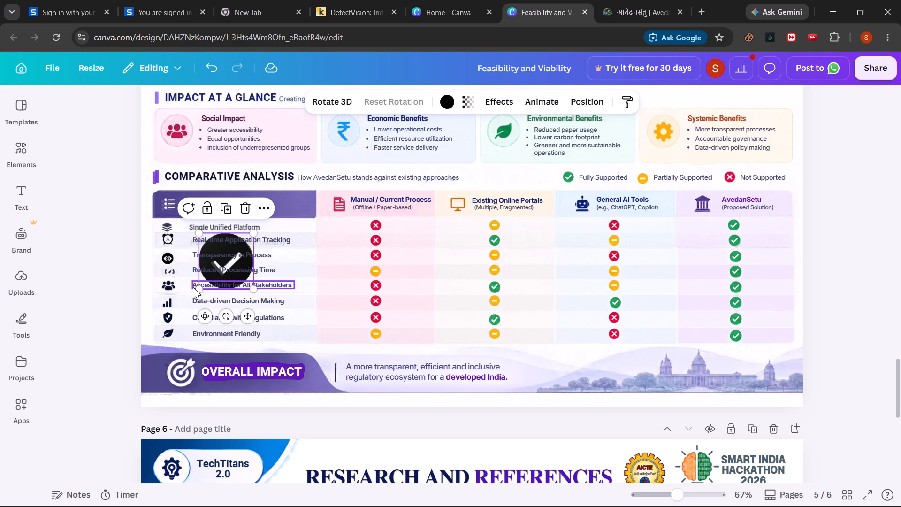
drag(195, 287, 242, 244)
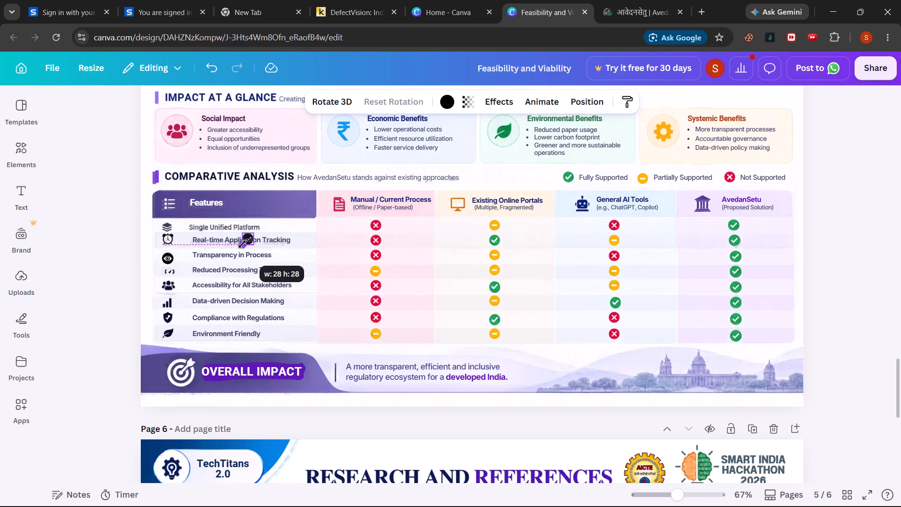
drag(242, 244, 239, 247)
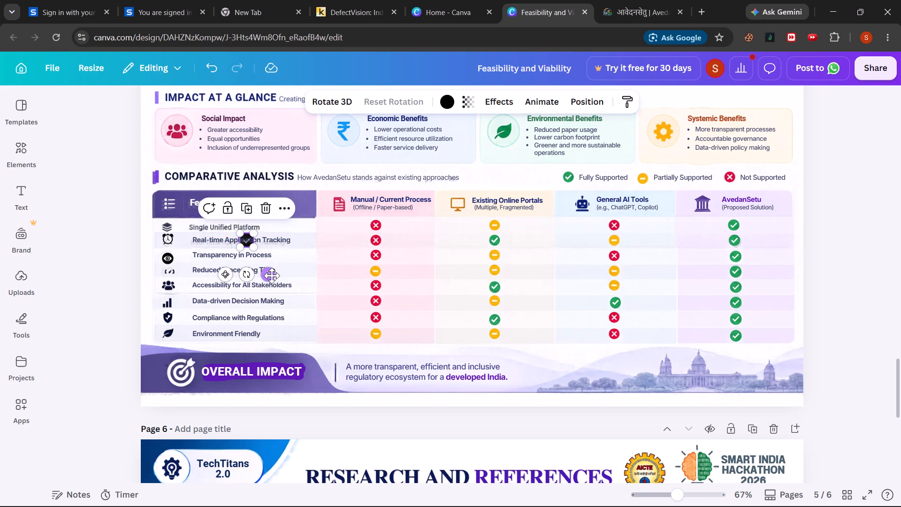
Place the small black tick badge over the damaged icon beside Reduced Processing Time, in line with the other row icons.
drag(272, 276, 200, 308)
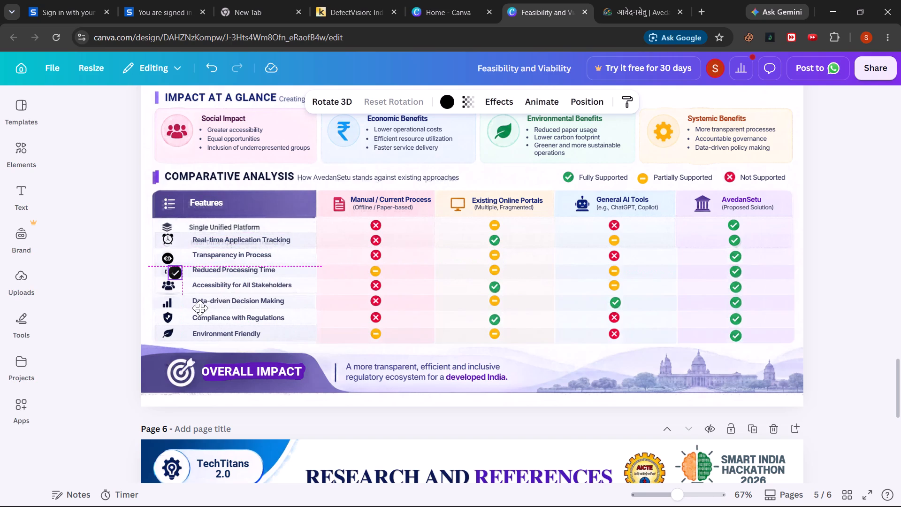
drag(200, 308, 193, 307)
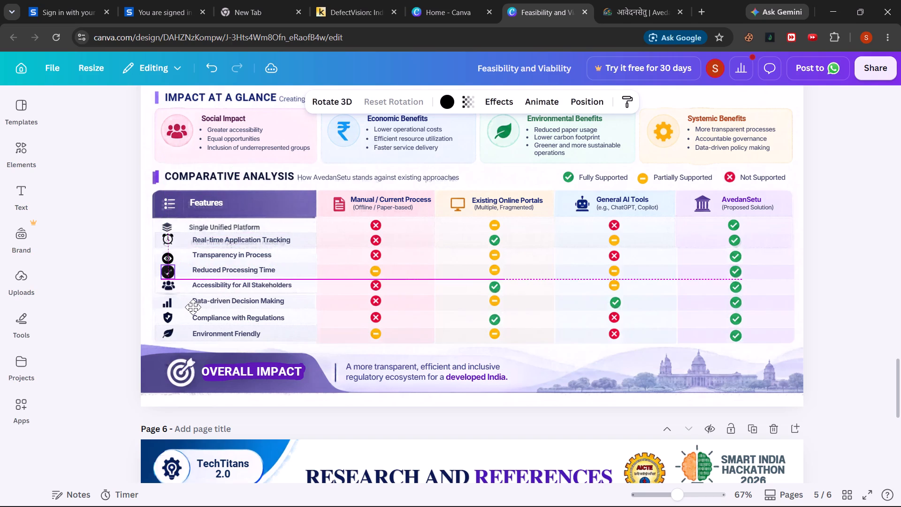
drag(193, 307, 193, 308)
click(91, 334)
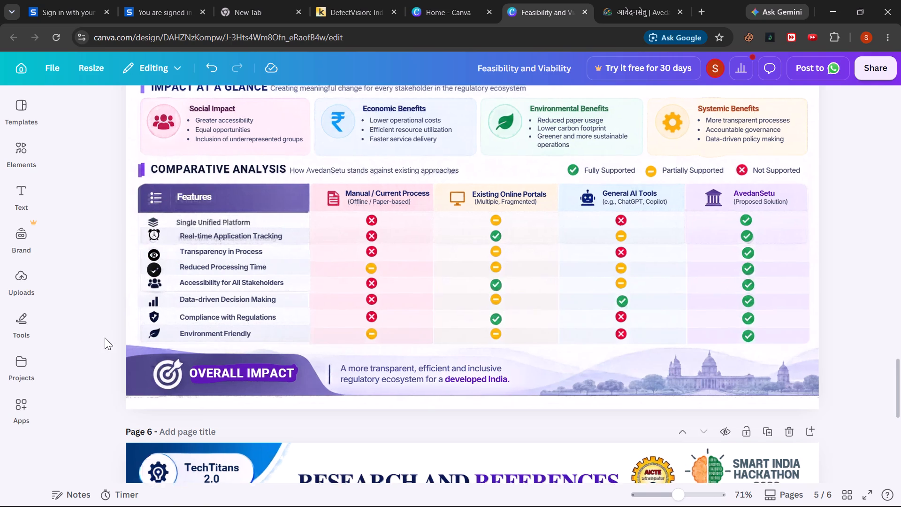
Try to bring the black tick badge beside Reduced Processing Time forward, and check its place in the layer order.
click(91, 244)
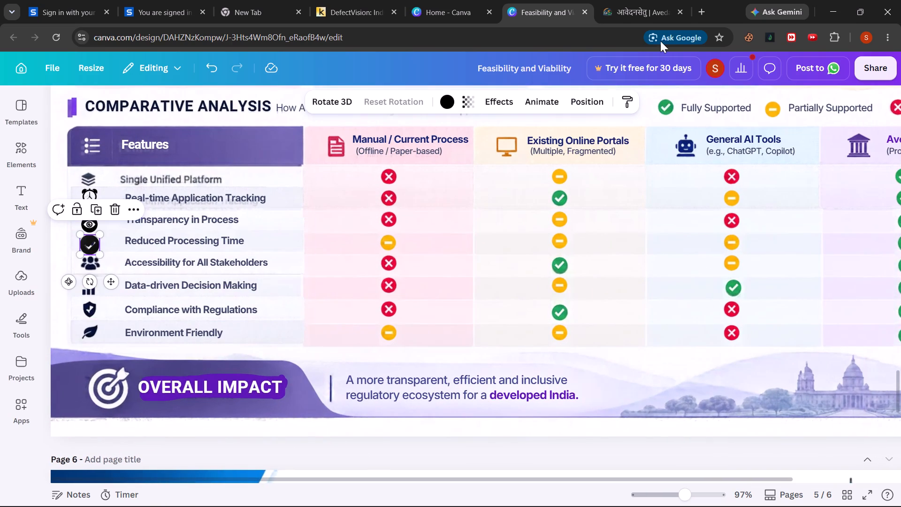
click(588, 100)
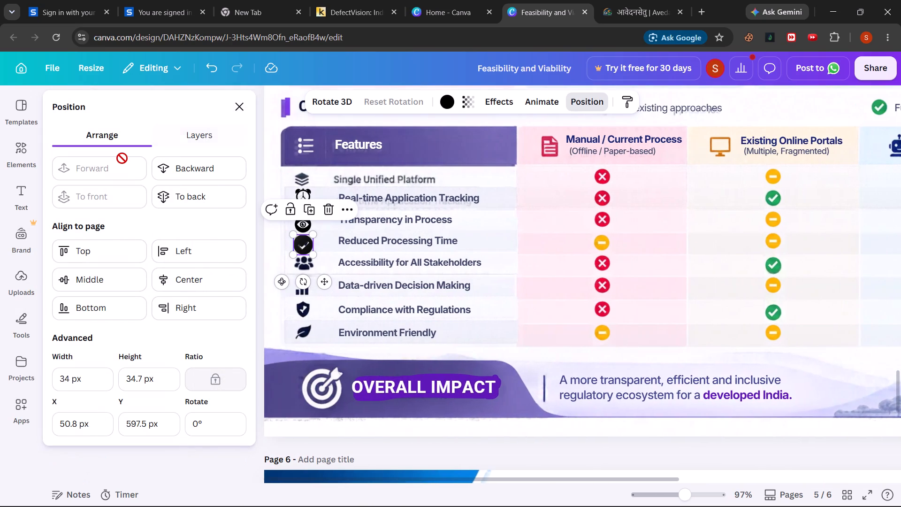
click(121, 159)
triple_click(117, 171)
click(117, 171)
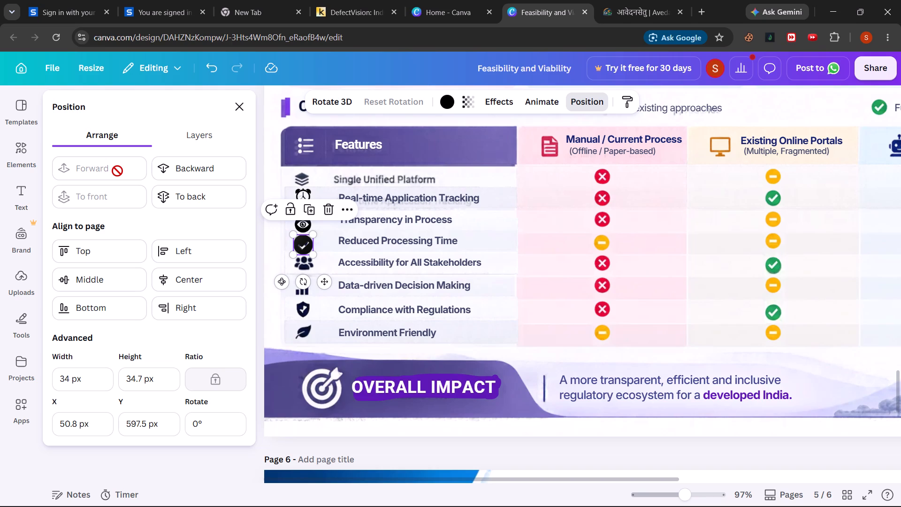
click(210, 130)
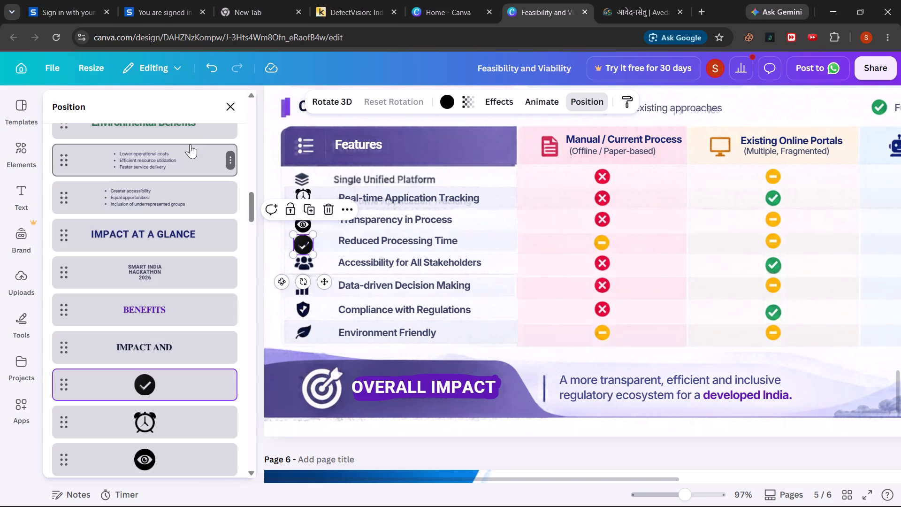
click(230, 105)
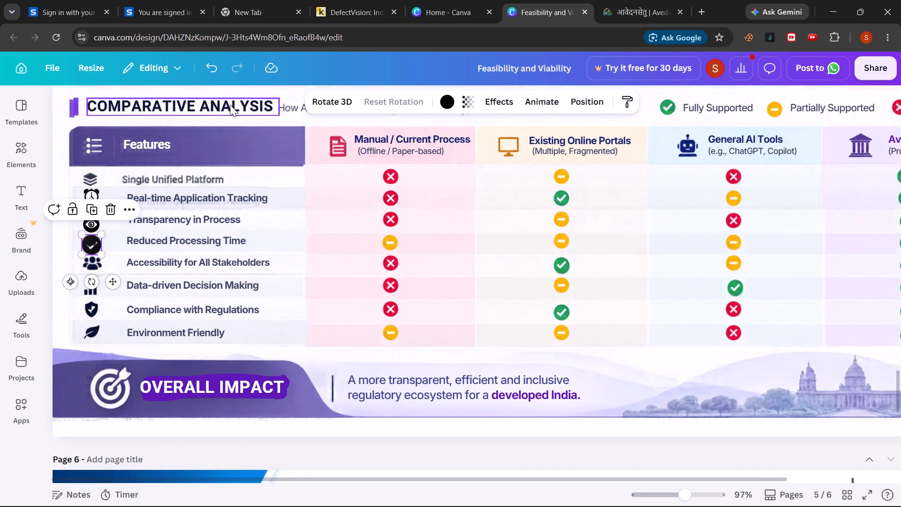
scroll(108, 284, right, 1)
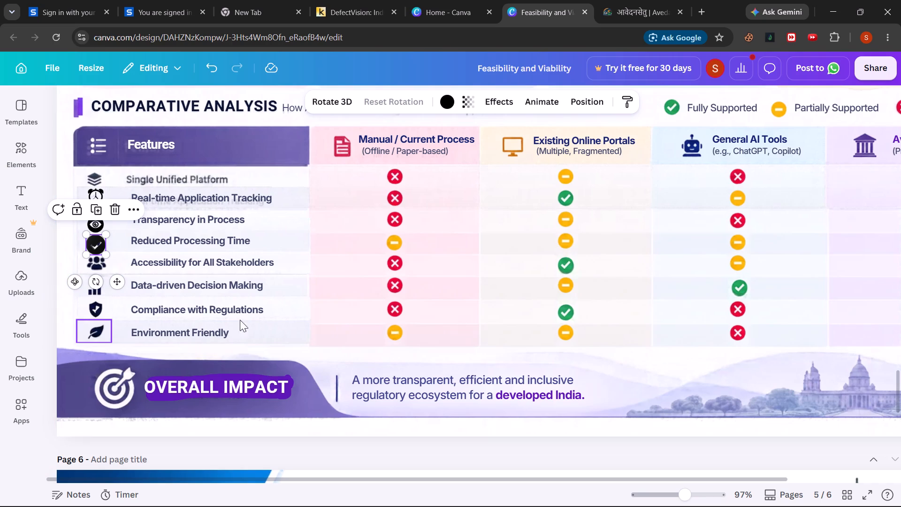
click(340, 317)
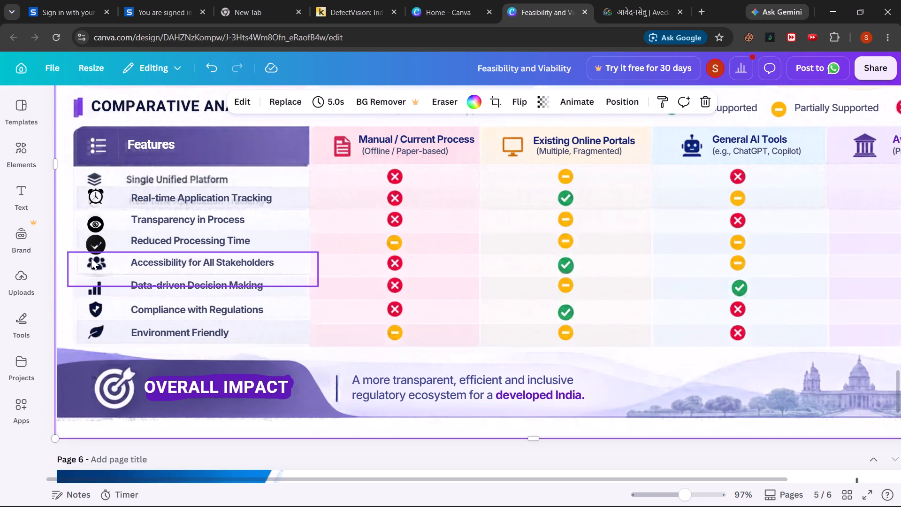
Shrink the black tick badge slightly and realign it beside Reduced Processing Time so it clears the neighbouring row icons.
click(101, 246)
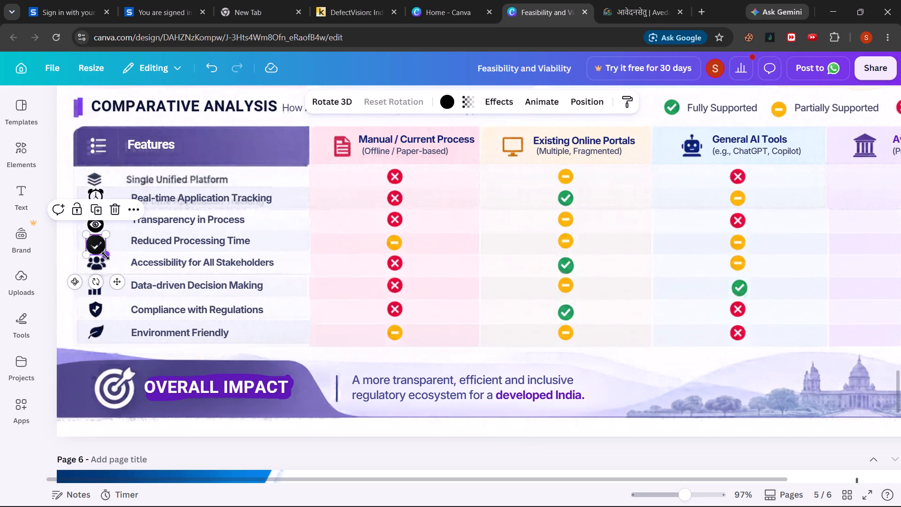
drag(106, 256, 101, 254)
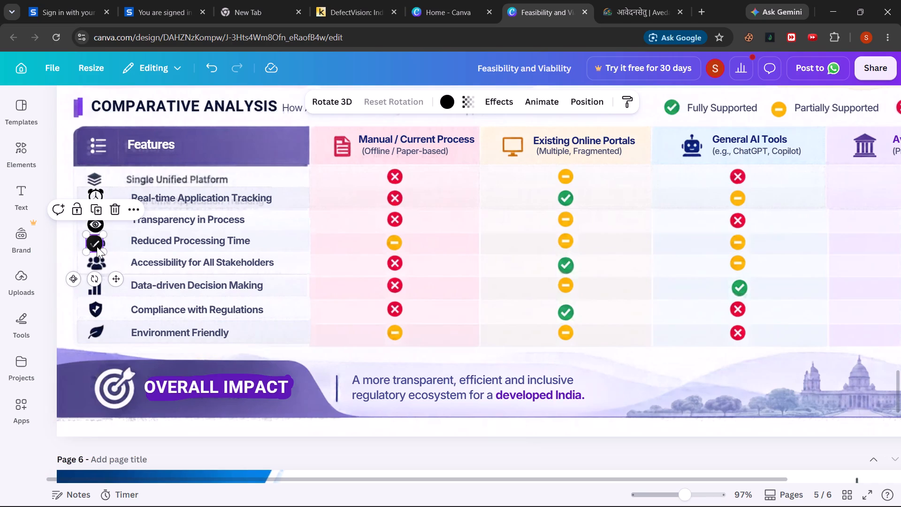
click(114, 275)
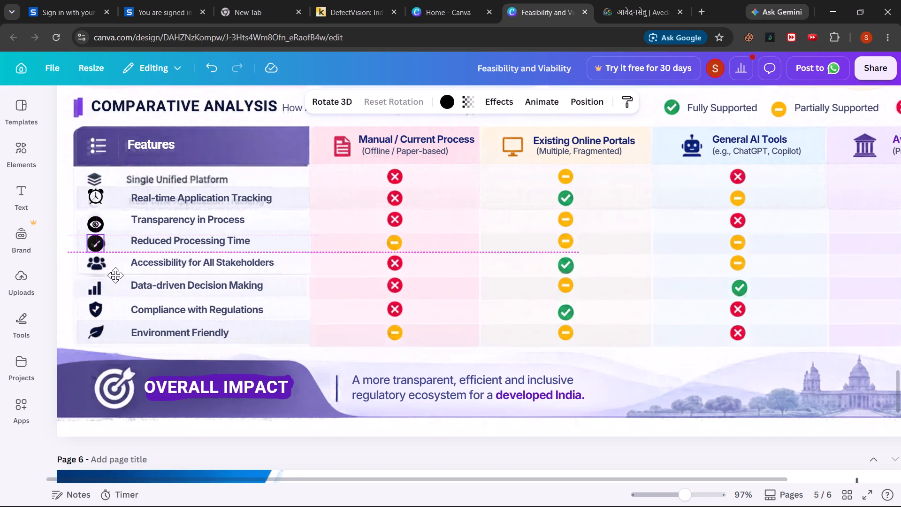
click(352, 279)
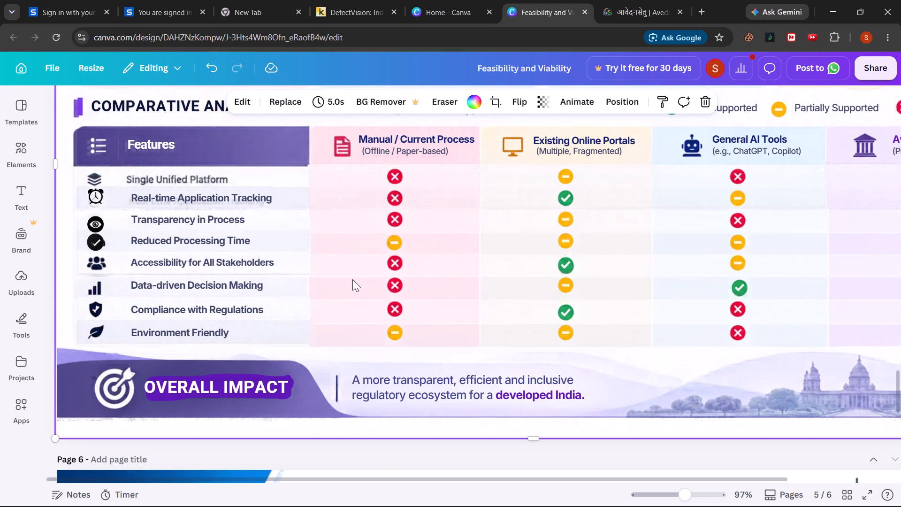
Nudge the black eye icon up slightly so it lines up with the Transparency in Process row.
double_click(96, 223)
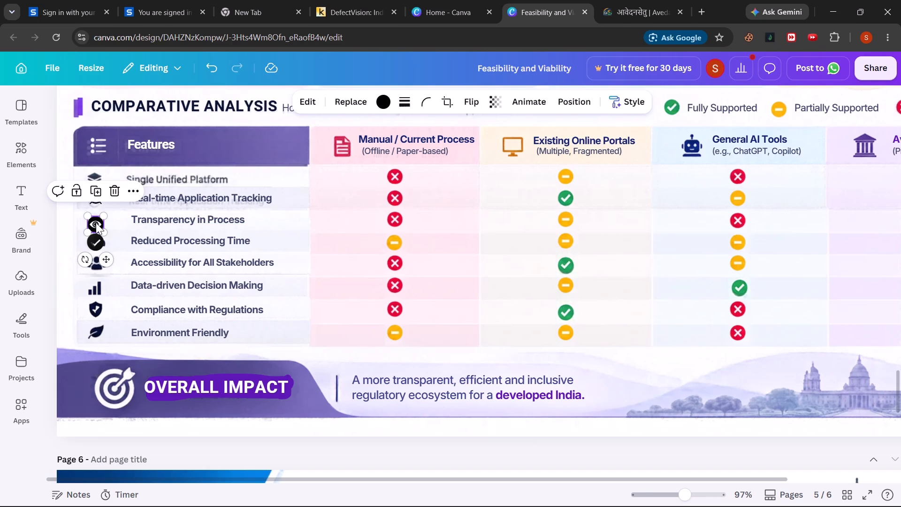
click(339, 250)
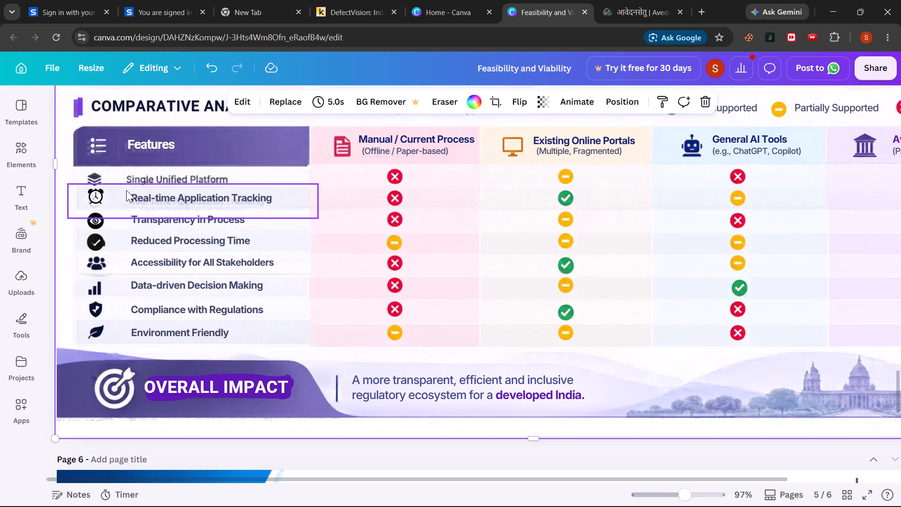
Nudge the alarm clock icon slightly down and sideways to centre it on the Real-time Application Tracking row and icon column.
double_click(94, 199)
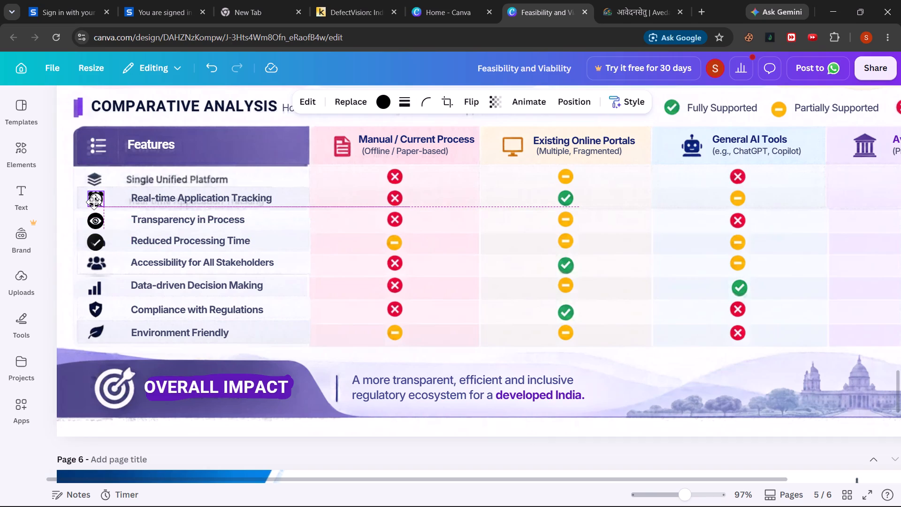
click(357, 227)
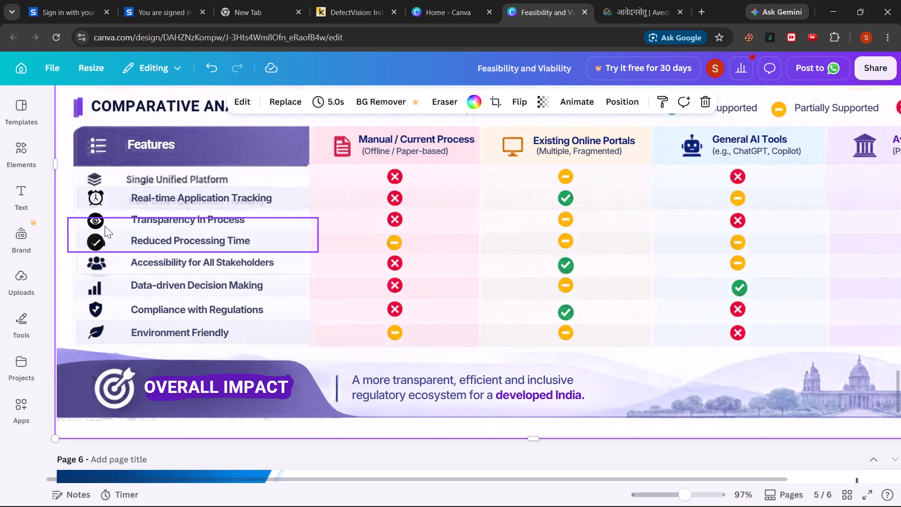
click(98, 195)
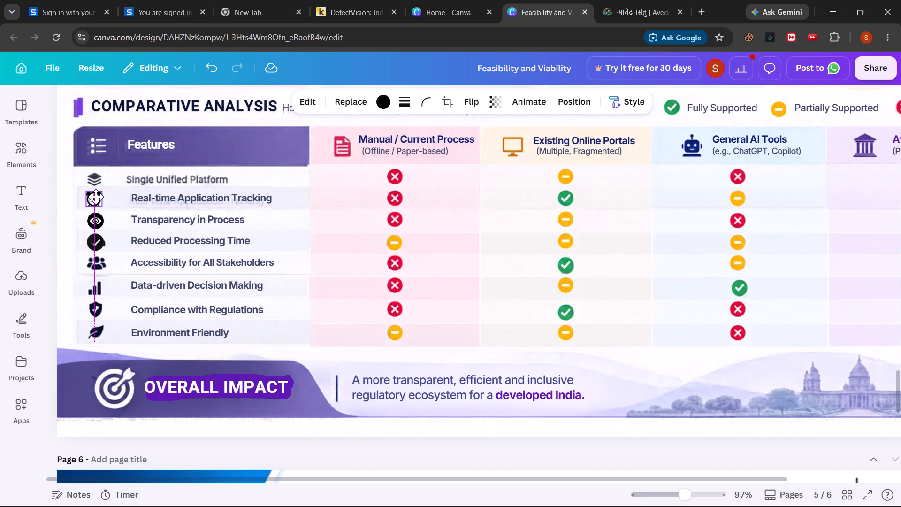
click(372, 236)
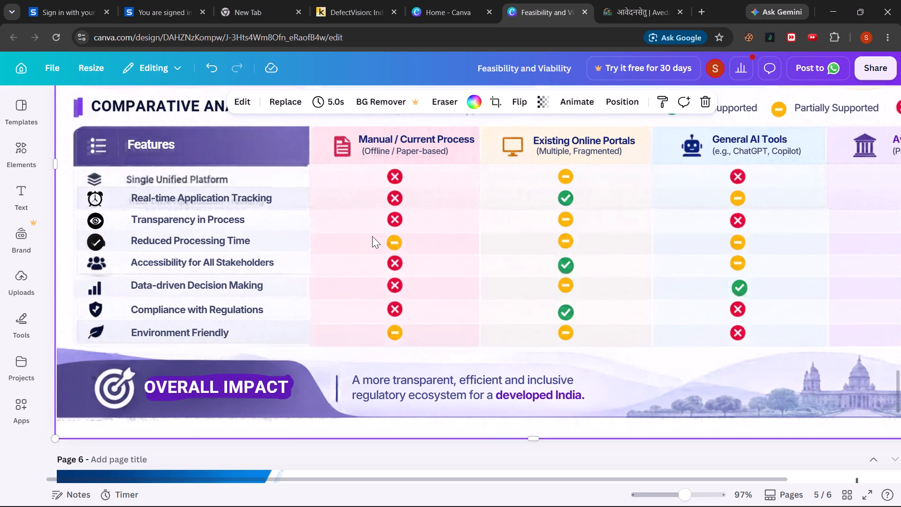
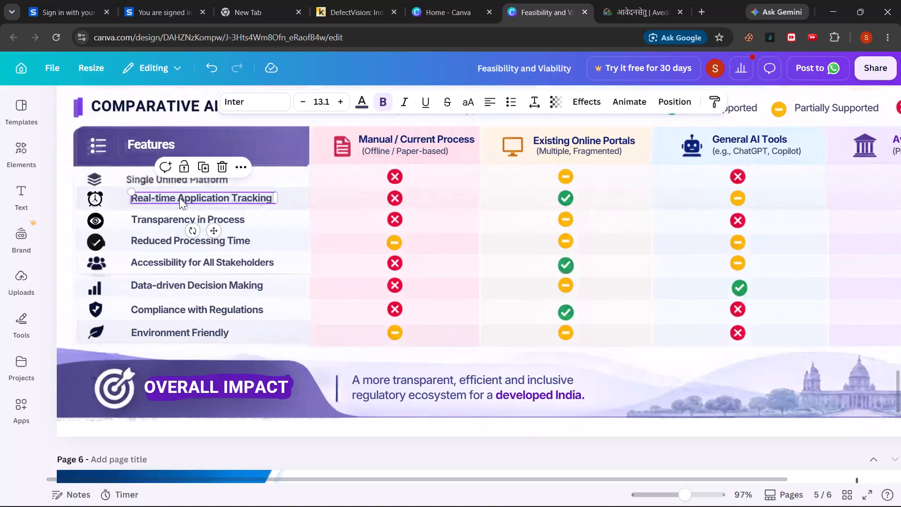
Shift the Real-time Application Tracking, Transparency in Process and Reduced Processing Time labels slightly left to line up with Single Unified Platform.
drag(179, 198, 174, 198)
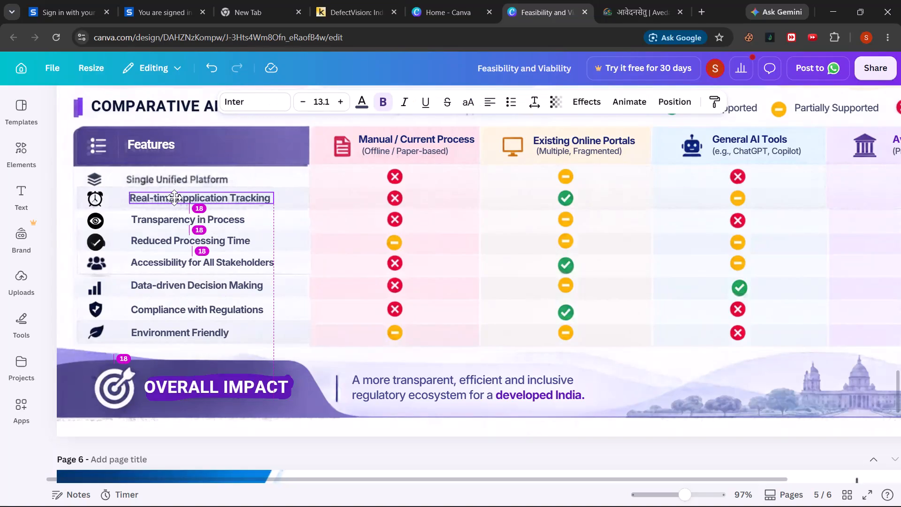
drag(174, 198, 174, 198)
click(321, 227)
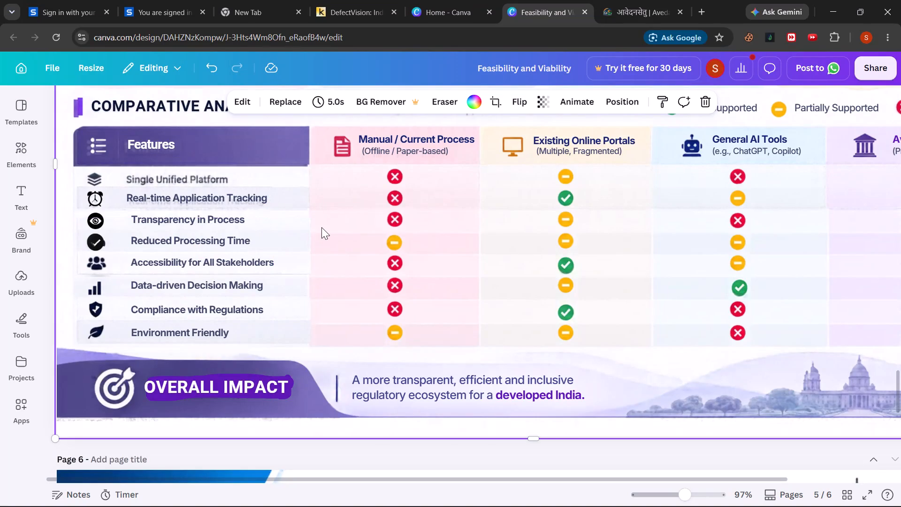
double_click(191, 216)
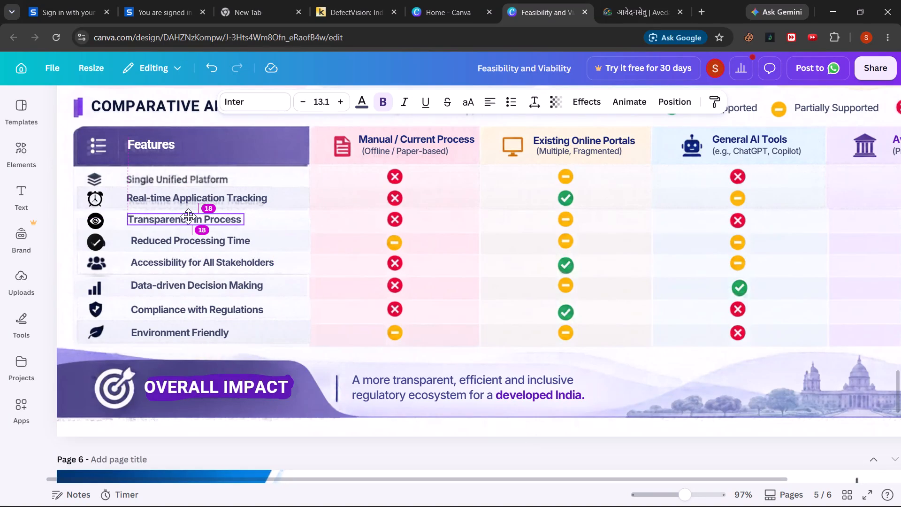
click(203, 240)
click(203, 240)
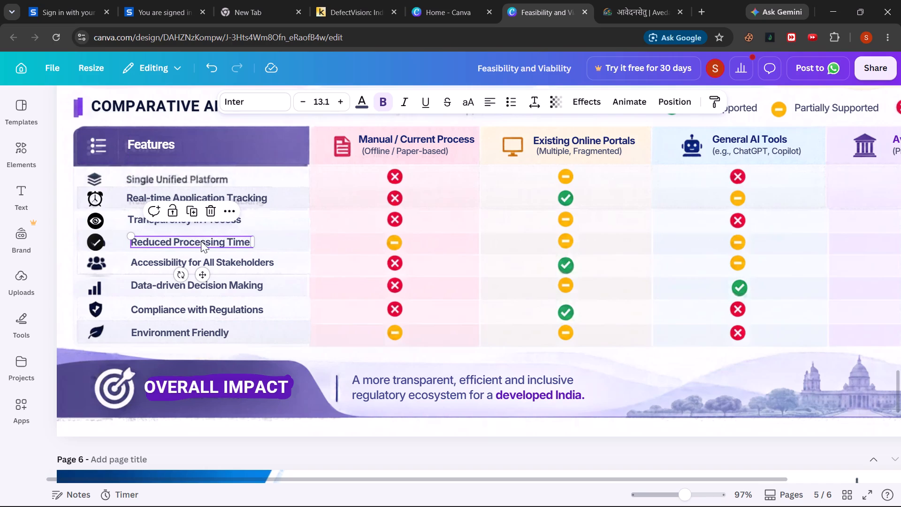
click(235, 238)
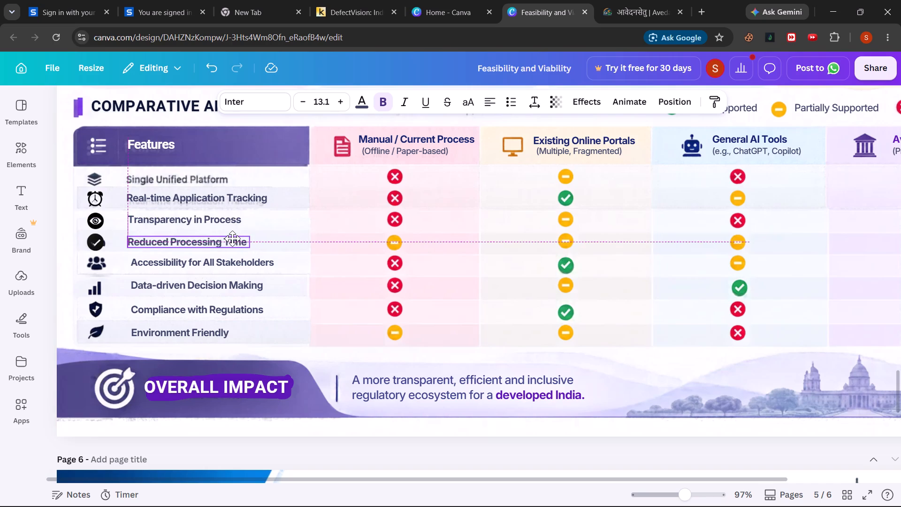
click(334, 258)
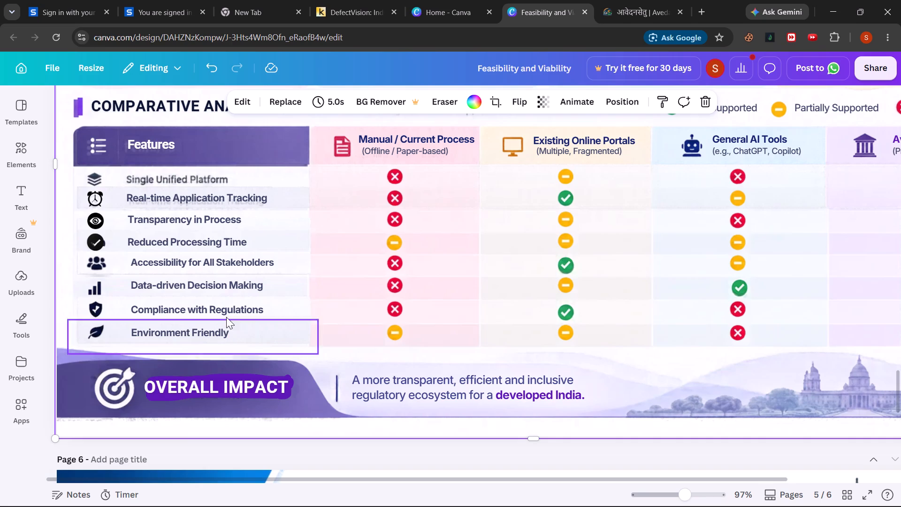
Shift the remaining feature labels, from Accessibility for All Stakeholders to Environment Friendly, slightly left to match the labels above them.
click(230, 264)
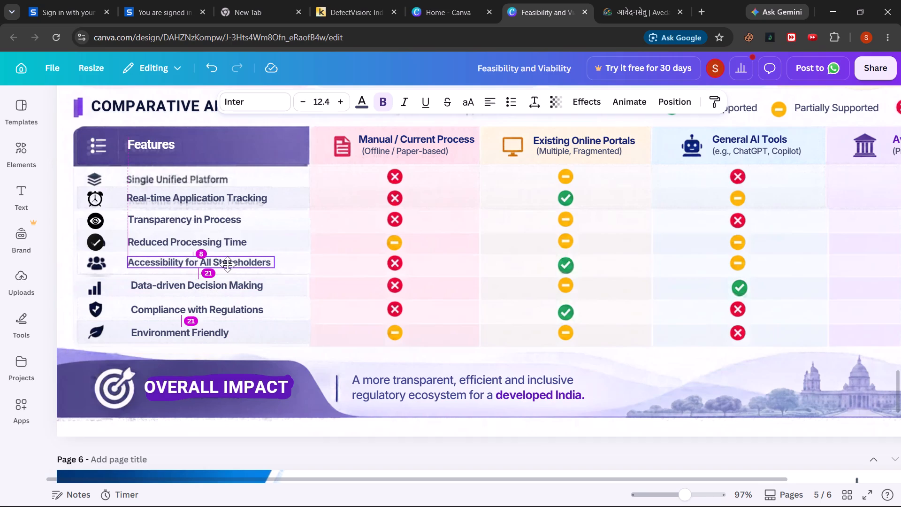
click(232, 287)
click(232, 287)
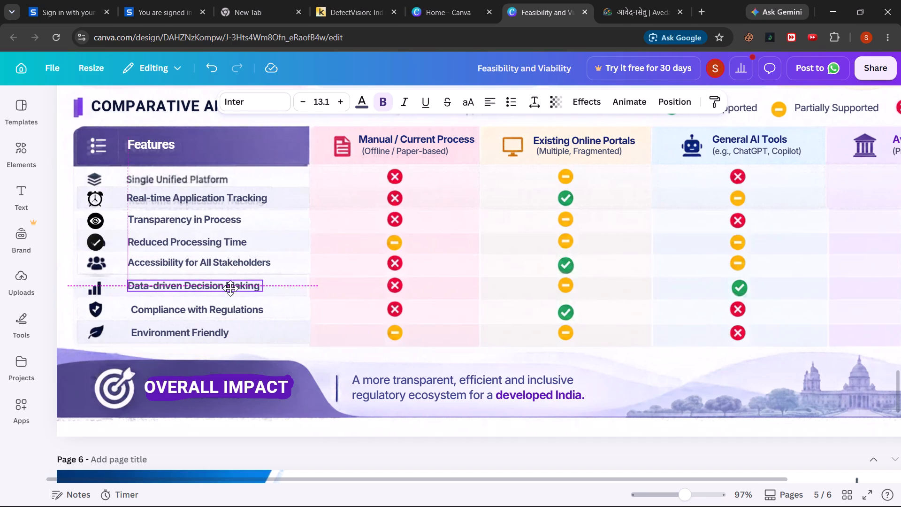
click(231, 311)
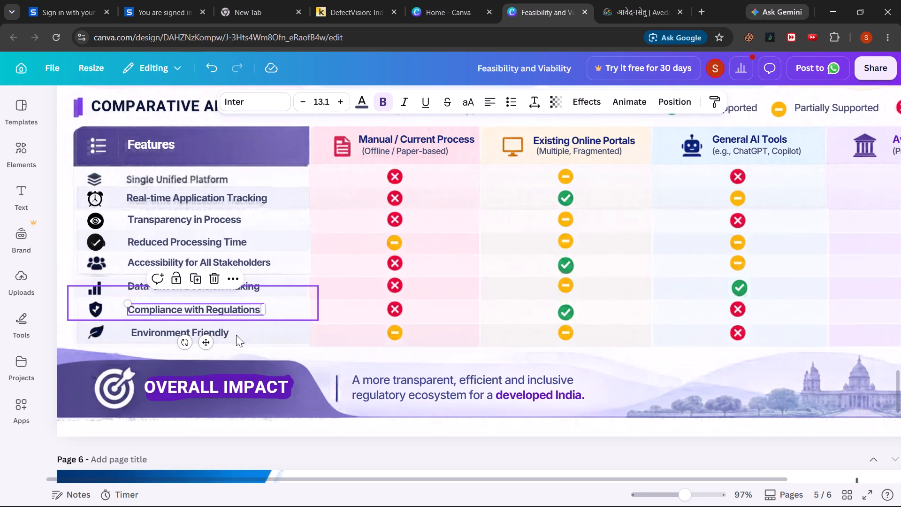
click(226, 332)
click(226, 332)
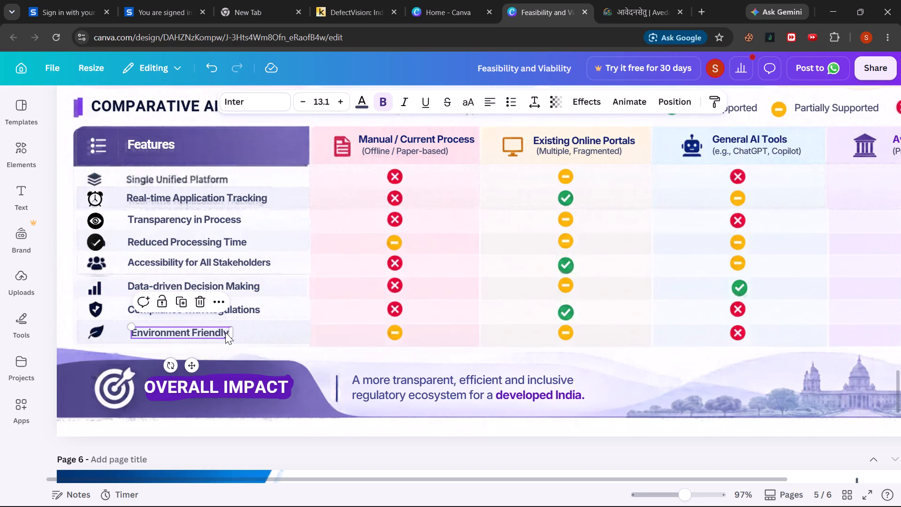
click(355, 313)
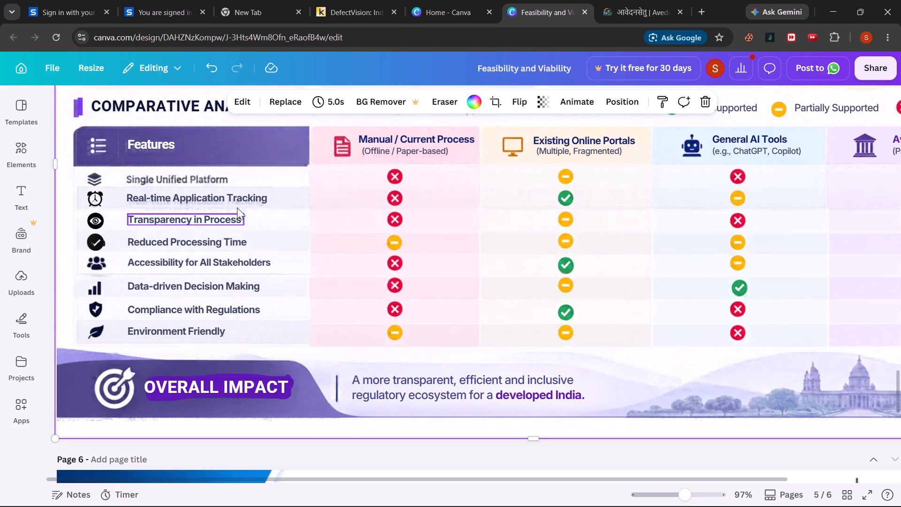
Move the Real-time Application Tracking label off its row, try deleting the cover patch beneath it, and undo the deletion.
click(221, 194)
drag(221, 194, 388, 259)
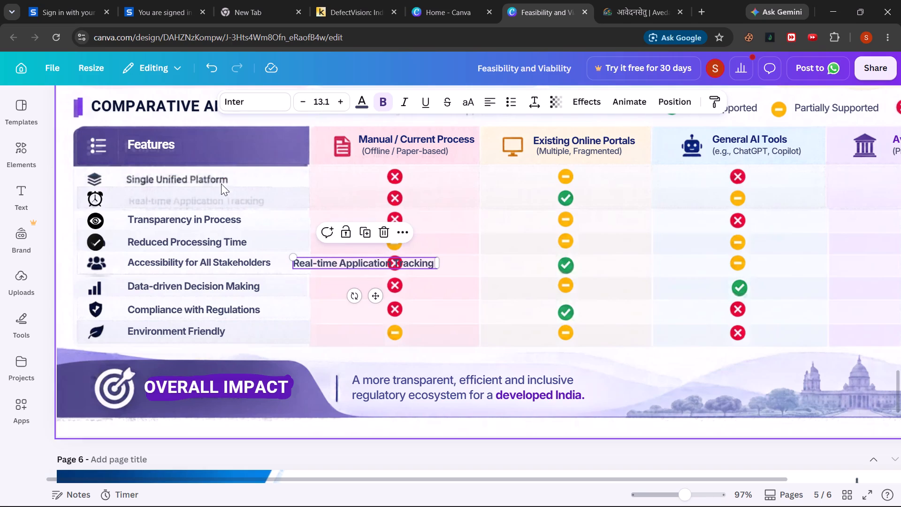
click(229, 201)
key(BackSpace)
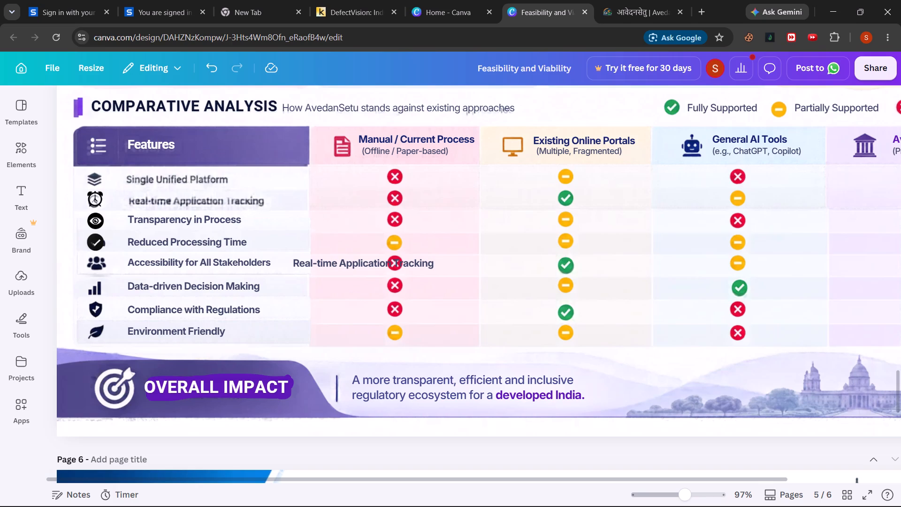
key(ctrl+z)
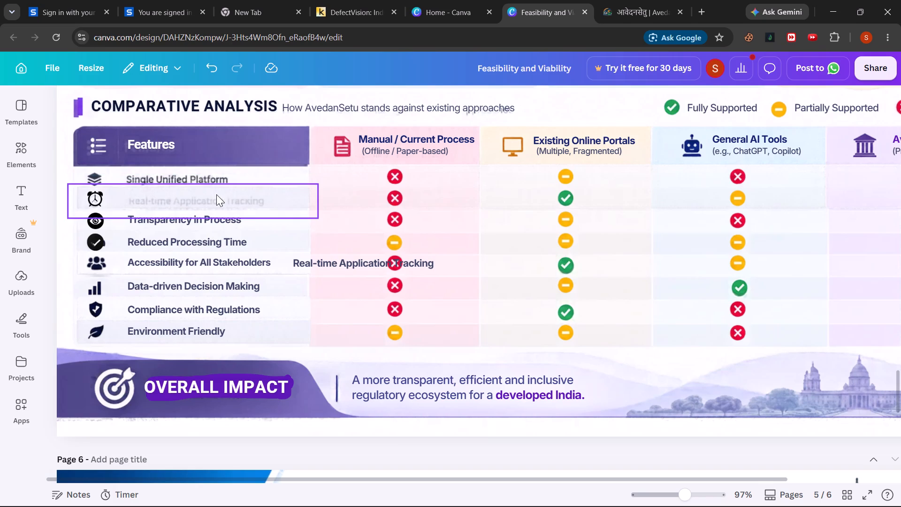
Put the Real-time Application Tracking label back beside the alarm clock icon, left-aligned with the other feature labels.
drag(343, 266, 177, 203)
click(359, 229)
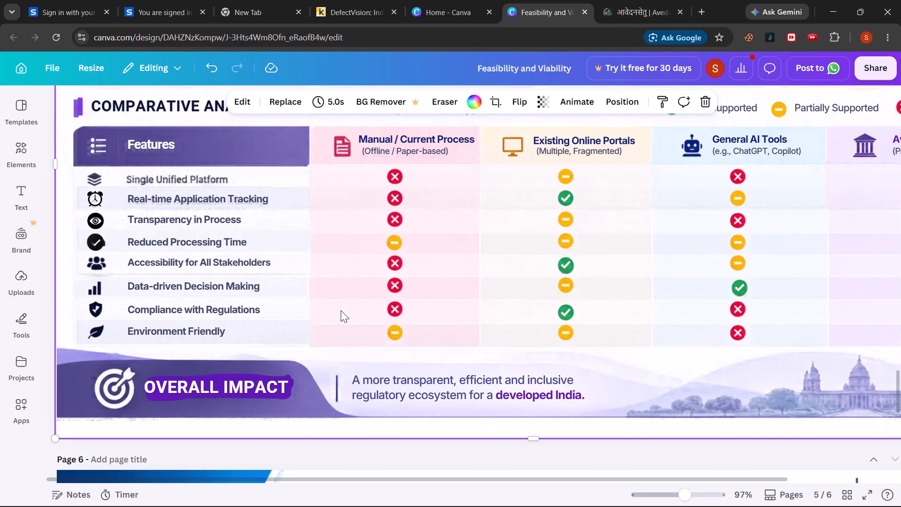
click(115, 285)
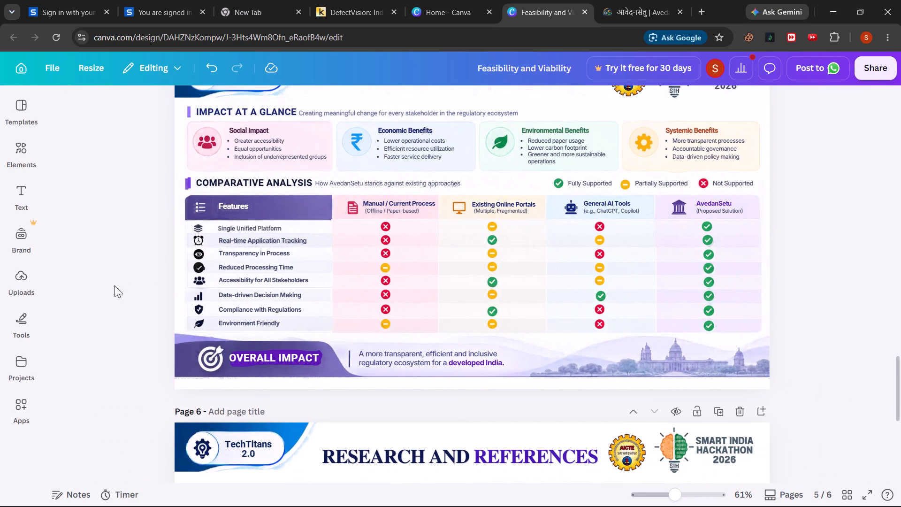
With page 4 in view, search the design elements for "blue arrow" and browse the graphics results for a suitable arrow.
scroll(115, 285, up, 5)
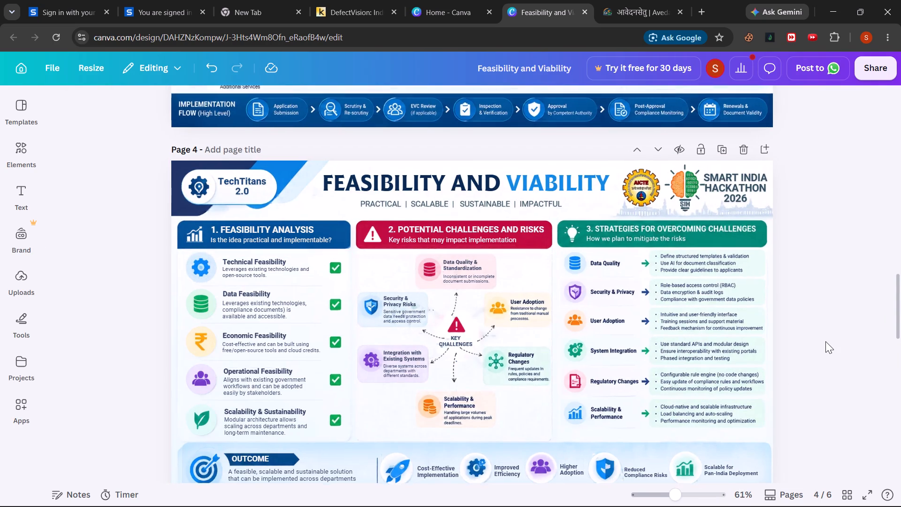
scroll(725, 344, left, 1)
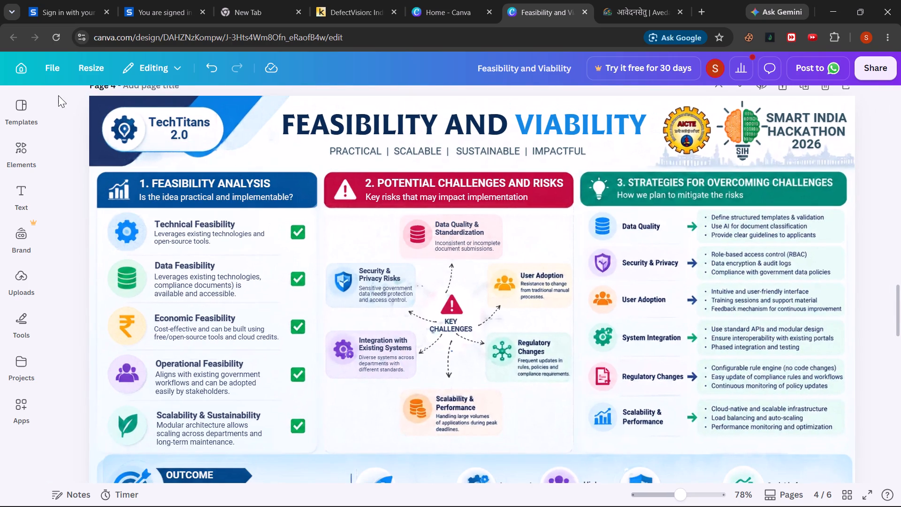
click(29, 106)
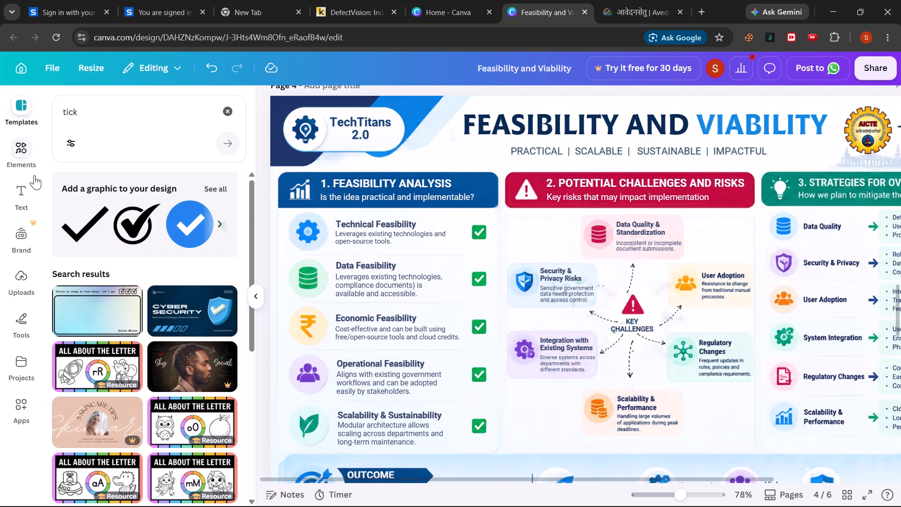
click(15, 154)
click(153, 121)
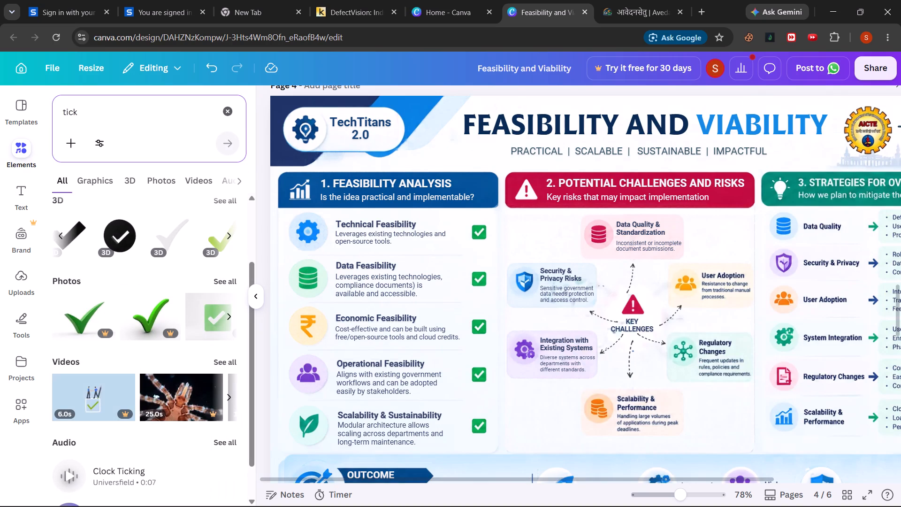
click(154, 115)
key(BackSpace)
key(BackSpace)
key(BackSpace)
key(BackSpace)
key(BackSpace)
key(BackSpace)
key(BackSpace)
key(BackSpace)
key(BackSpace)
key(BackSpace)
key(BackSpace)
key(BackSpace)
key(BackSpace)
key(BackSpace)
key(BackSpace)
key(BackSpace)
key(BackSpace)
key(BackSpace)
key(BackSpace)
key(BackSpace)
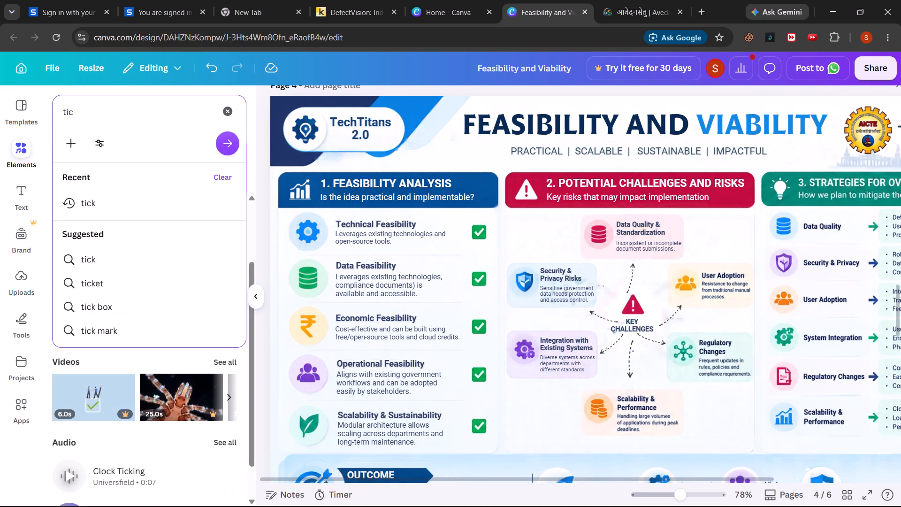
text(blue arrow)
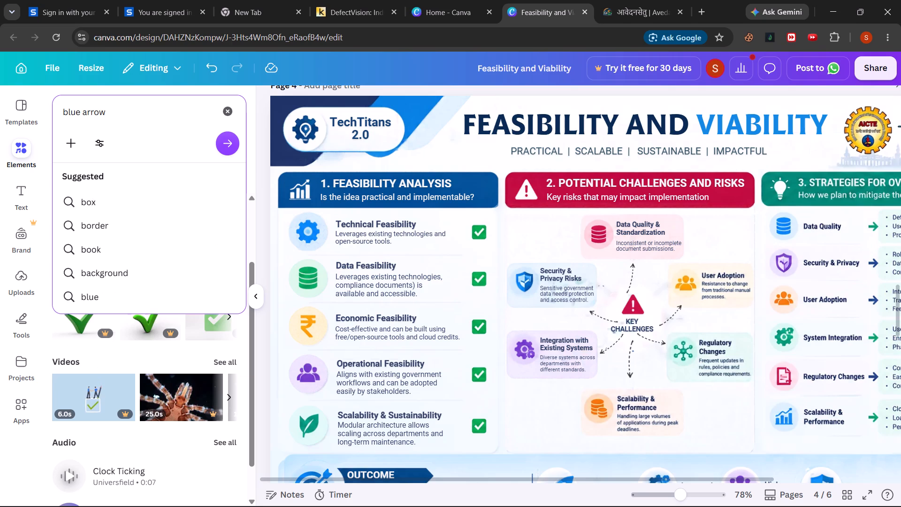
key(Return)
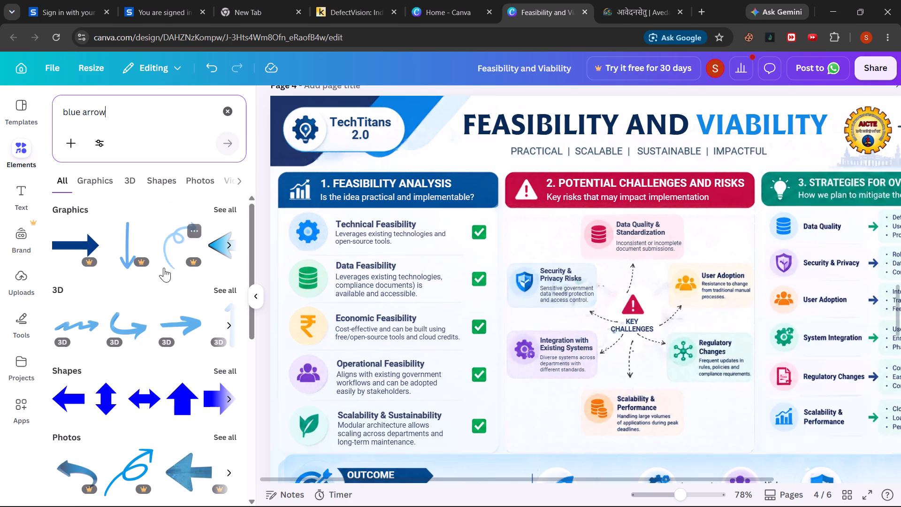
scroll(164, 268, left, 5)
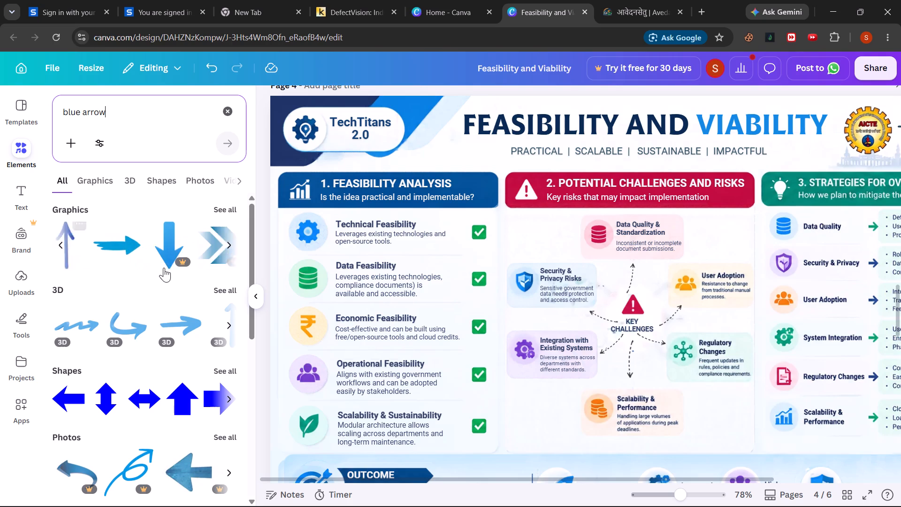
scroll(164, 268, left, 4)
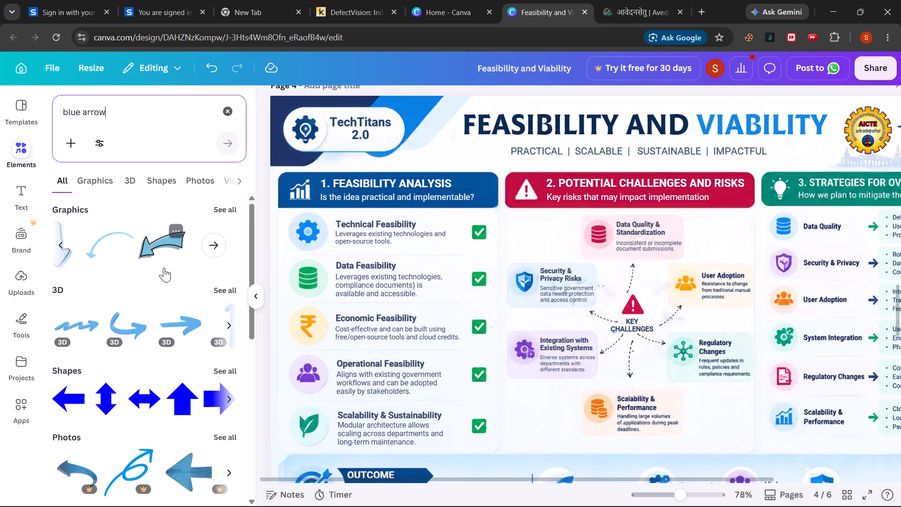
click(36, 144)
click(17, 147)
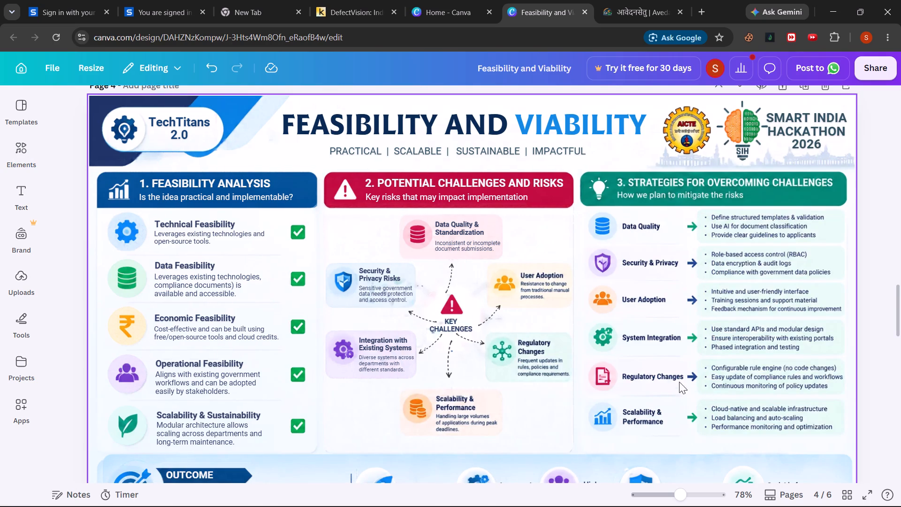
Review the layout from page 4 through page 5's comparison table to the Research and References page.
scroll(690, 405, down, 4)
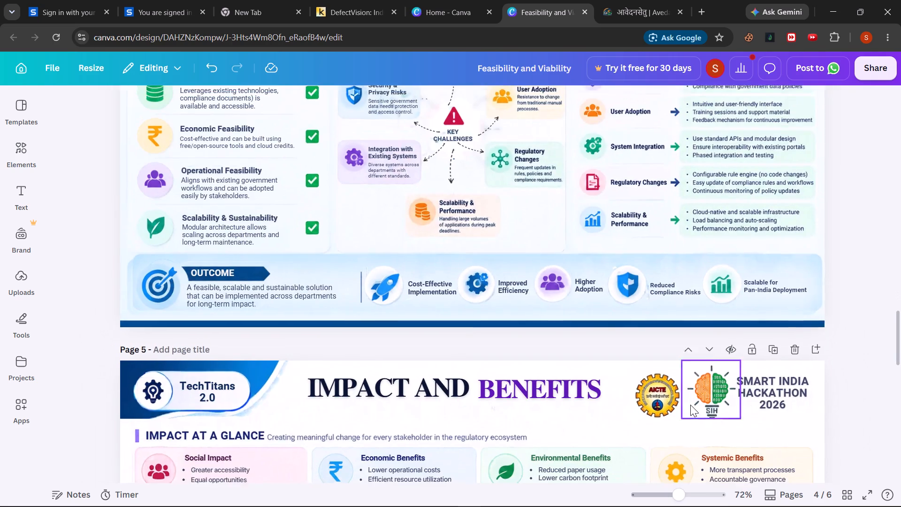
scroll(690, 405, down, 7)
scroll(690, 405, up, 3)
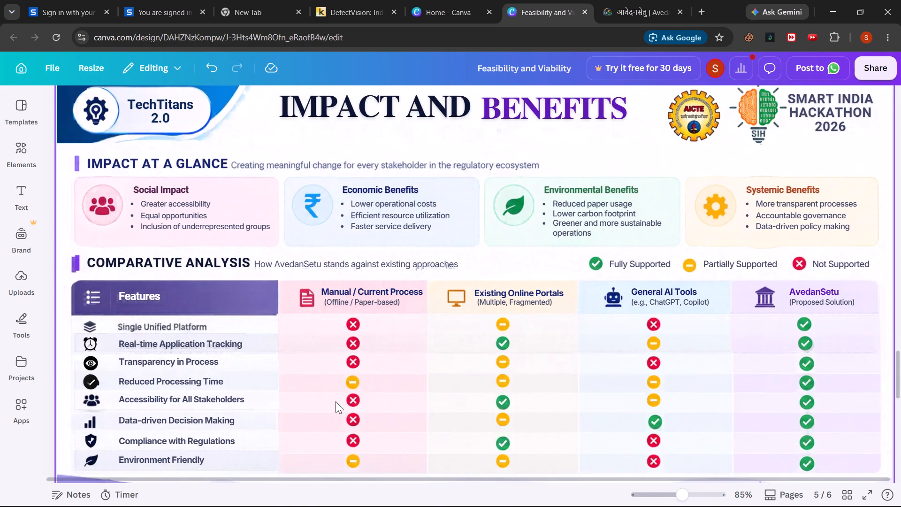
scroll(336, 401, down, 4)
scroll(581, 382, down, 2)
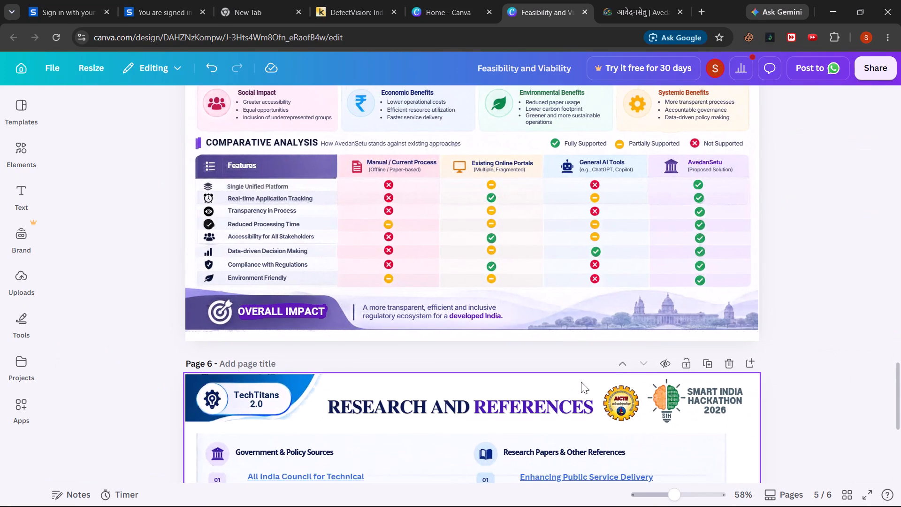
scroll(581, 382, down, 4)
click(839, 308)
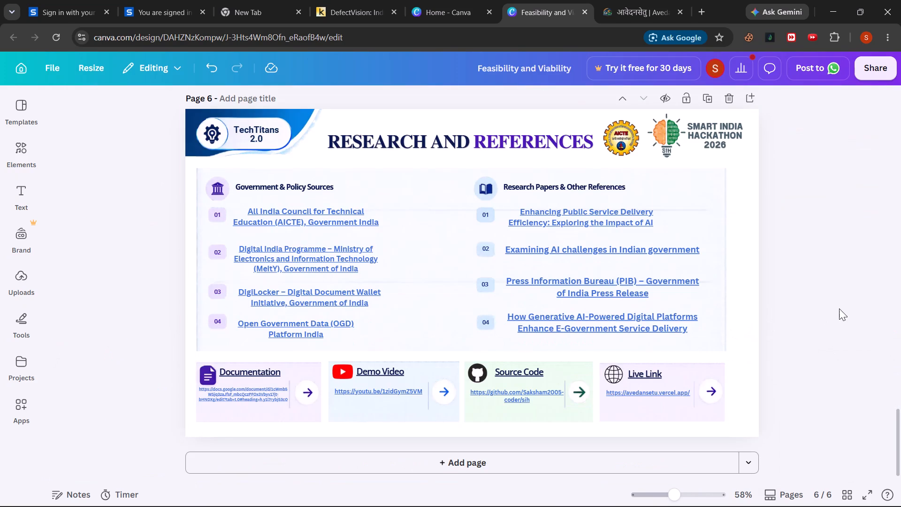
Open the design's download settings and choose PDF as the file type.
click(876, 62)
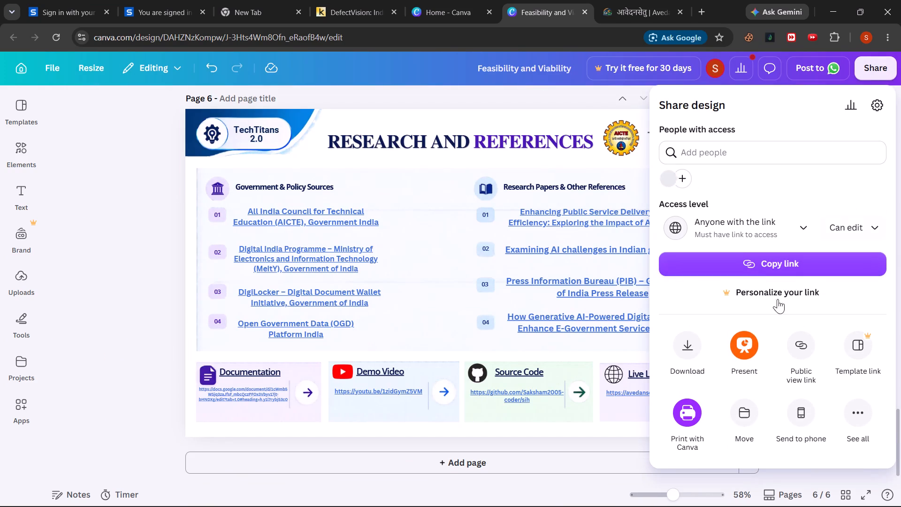
click(684, 348)
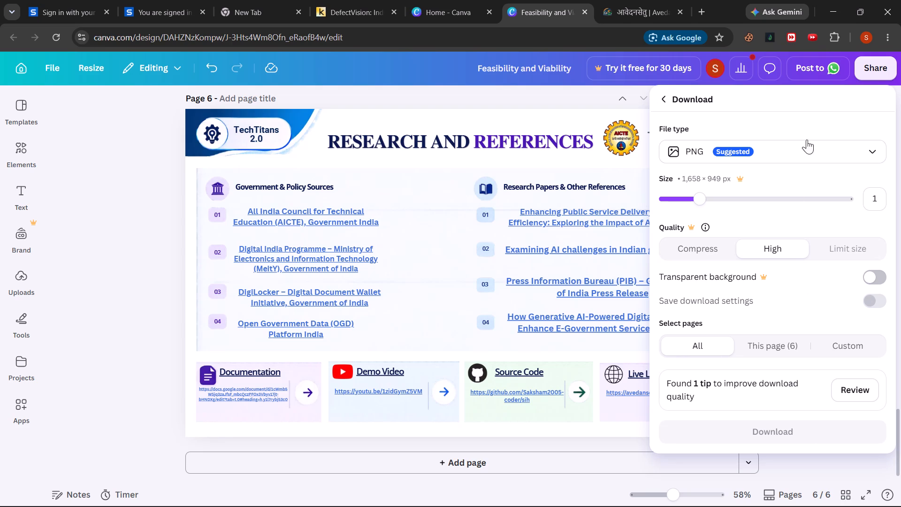
click(803, 151)
click(731, 255)
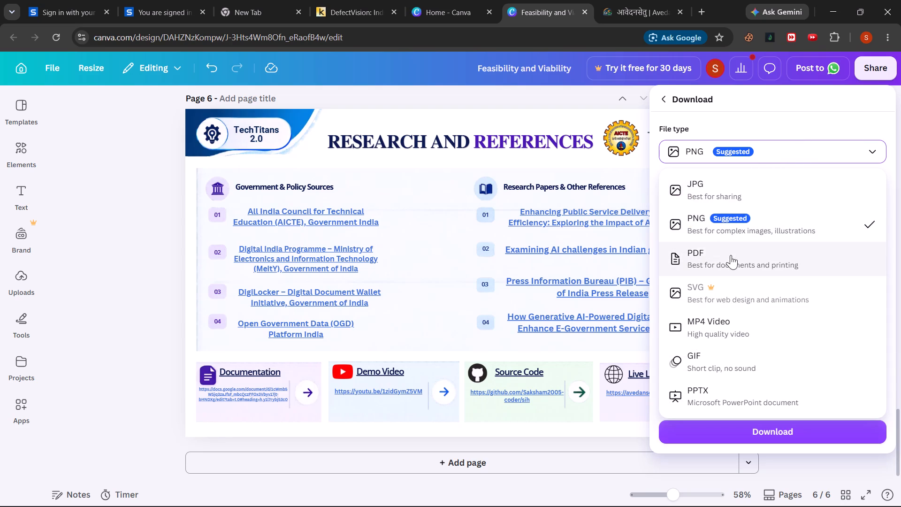
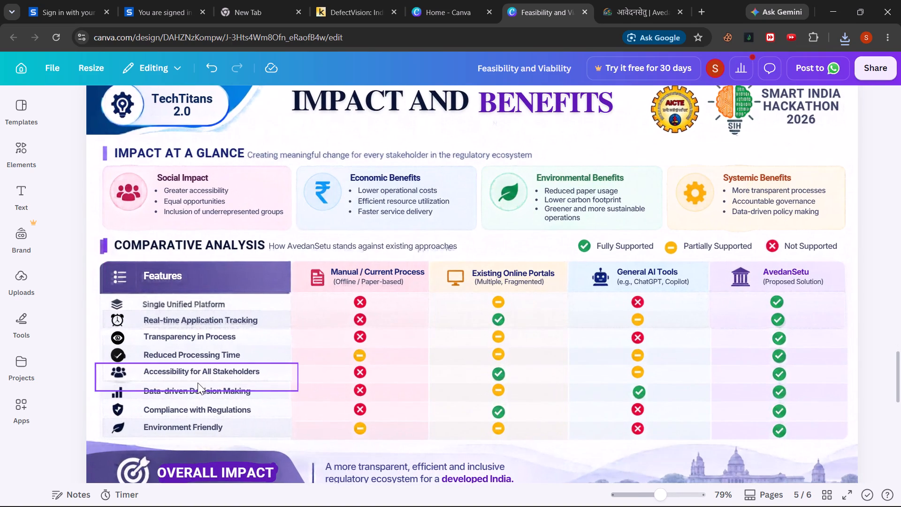
Review the presentation from page 5's comparison table back through the earlier pages to the title page.
click(104, 341)
scroll(104, 341, up, 4)
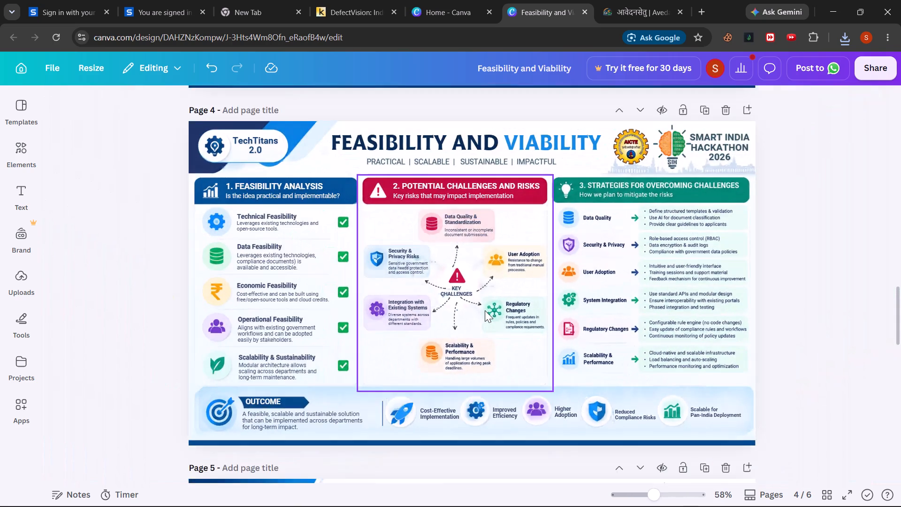
scroll(485, 310, up, 4)
scroll(770, 297, up, 5)
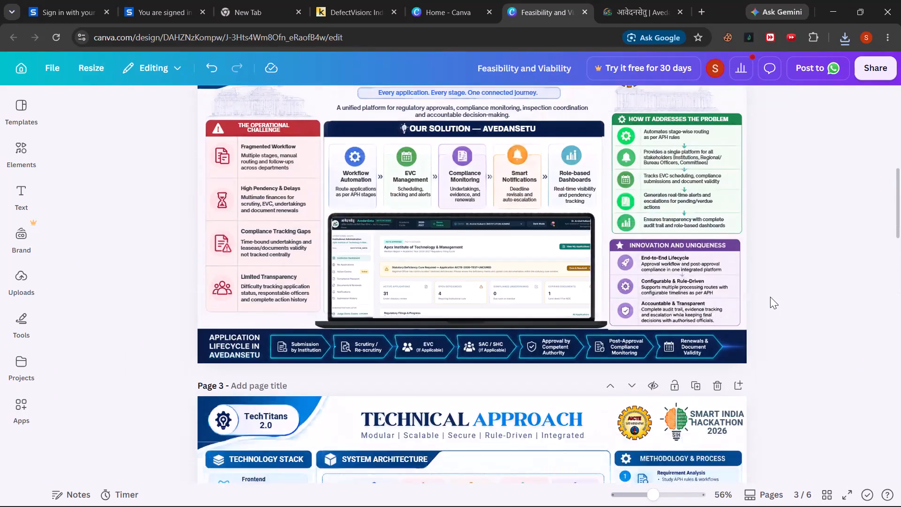
scroll(770, 297, up, 3)
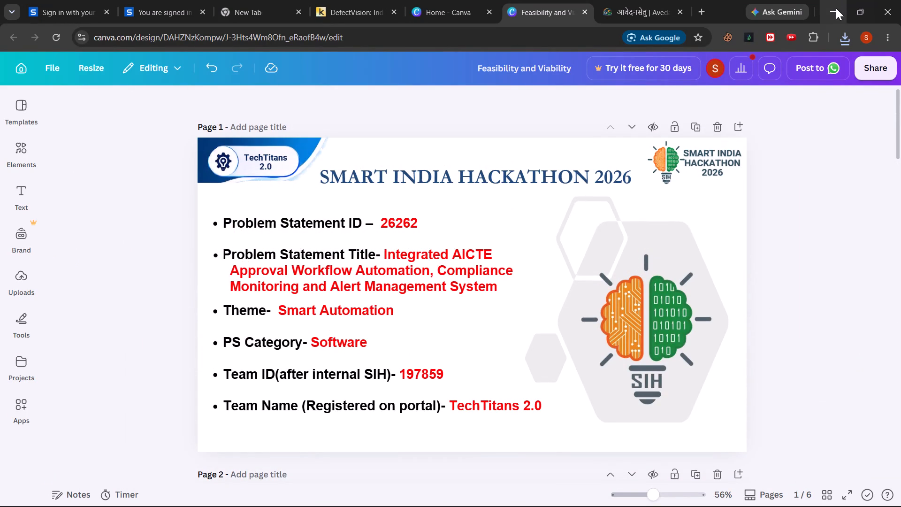
Minimize the browser window to show the desktop.
click(835, 8)
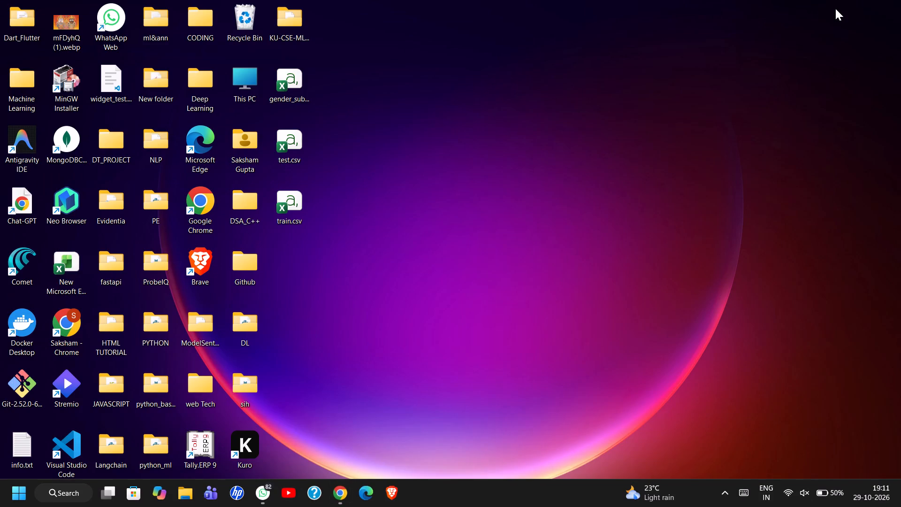
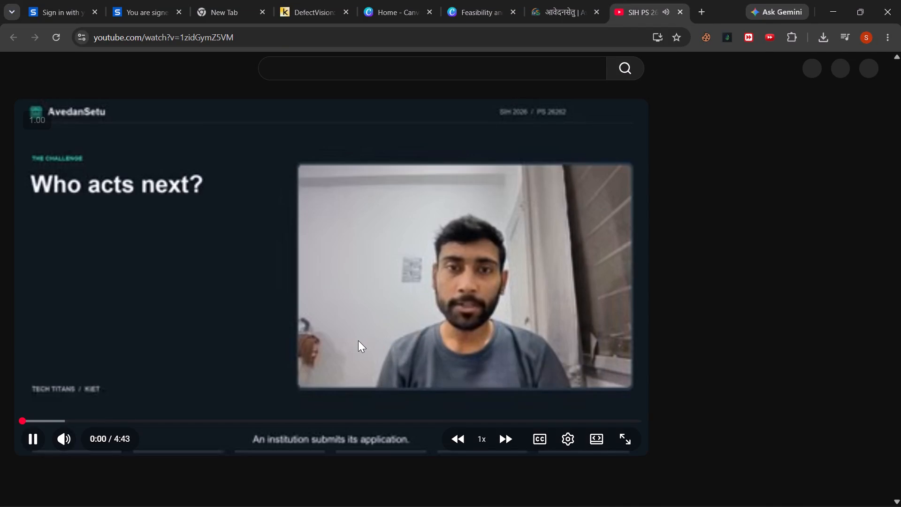
Pause the AvedanSetu video and expand its description to review the project details listed there.
click(291, 354)
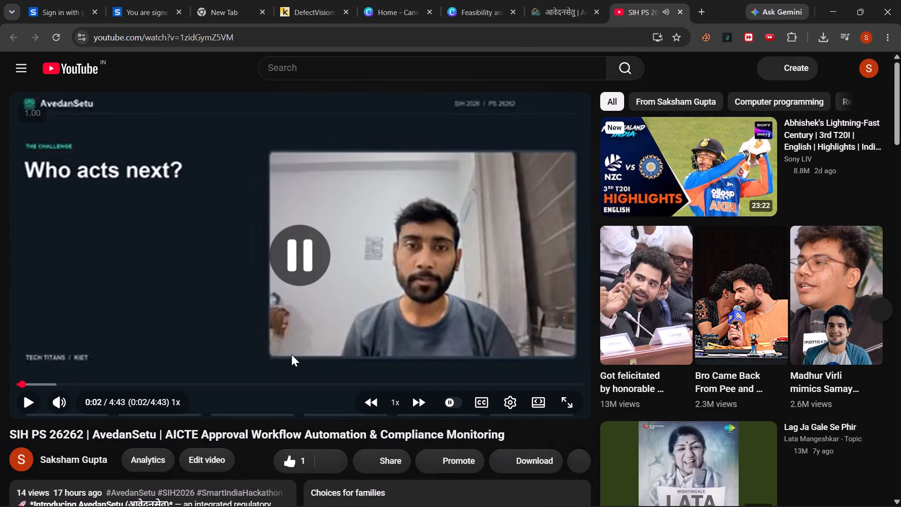
scroll(291, 354, down, 3)
click(246, 327)
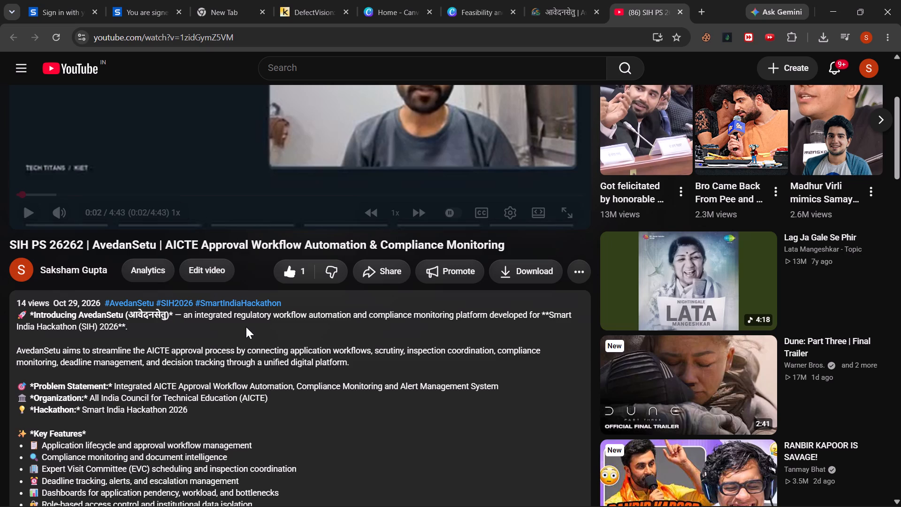
scroll(246, 327, up, 4)
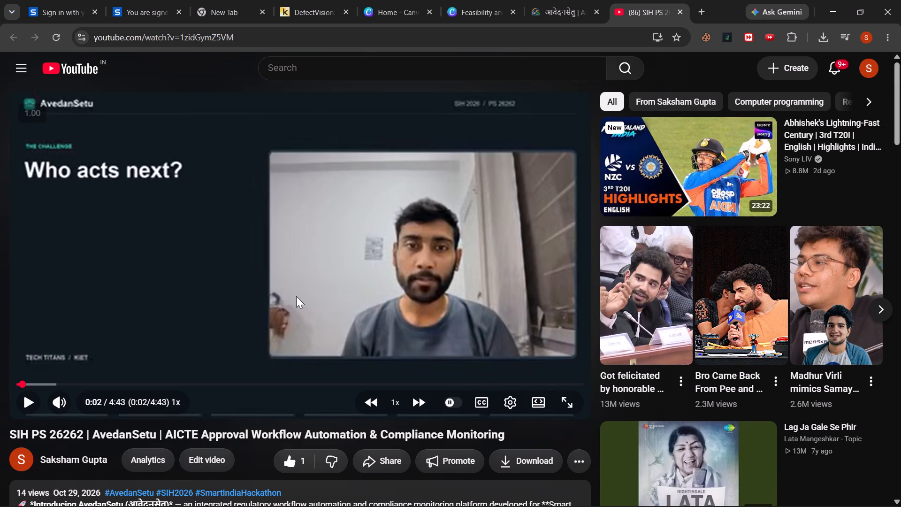
scroll(296, 296, down, 1)
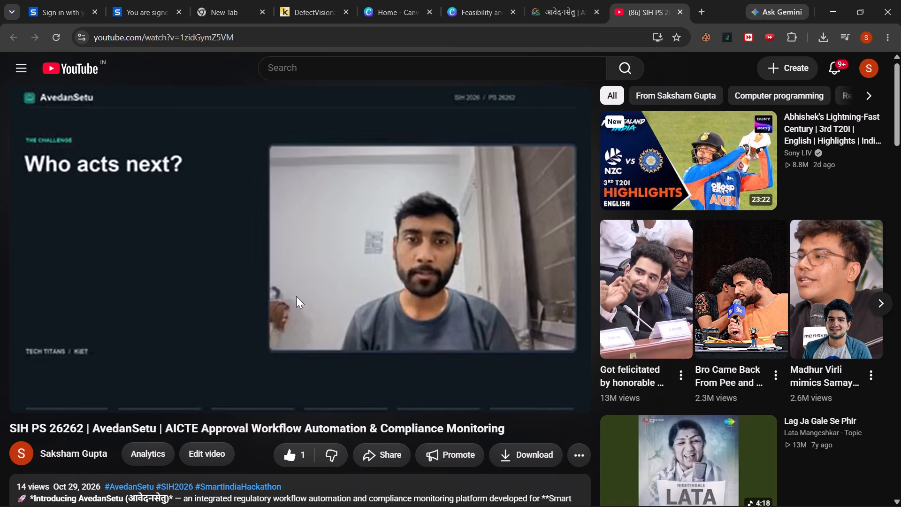
scroll(296, 296, down, 1)
scroll(296, 296, up, 1)
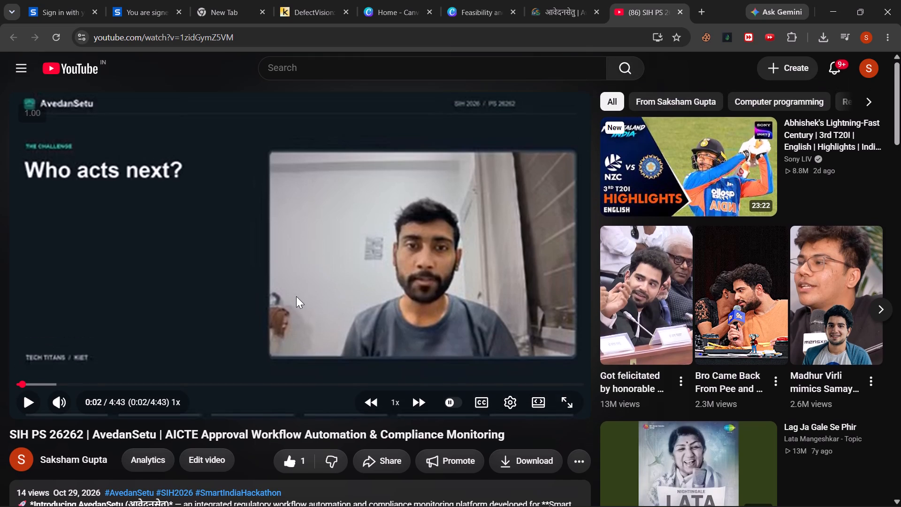